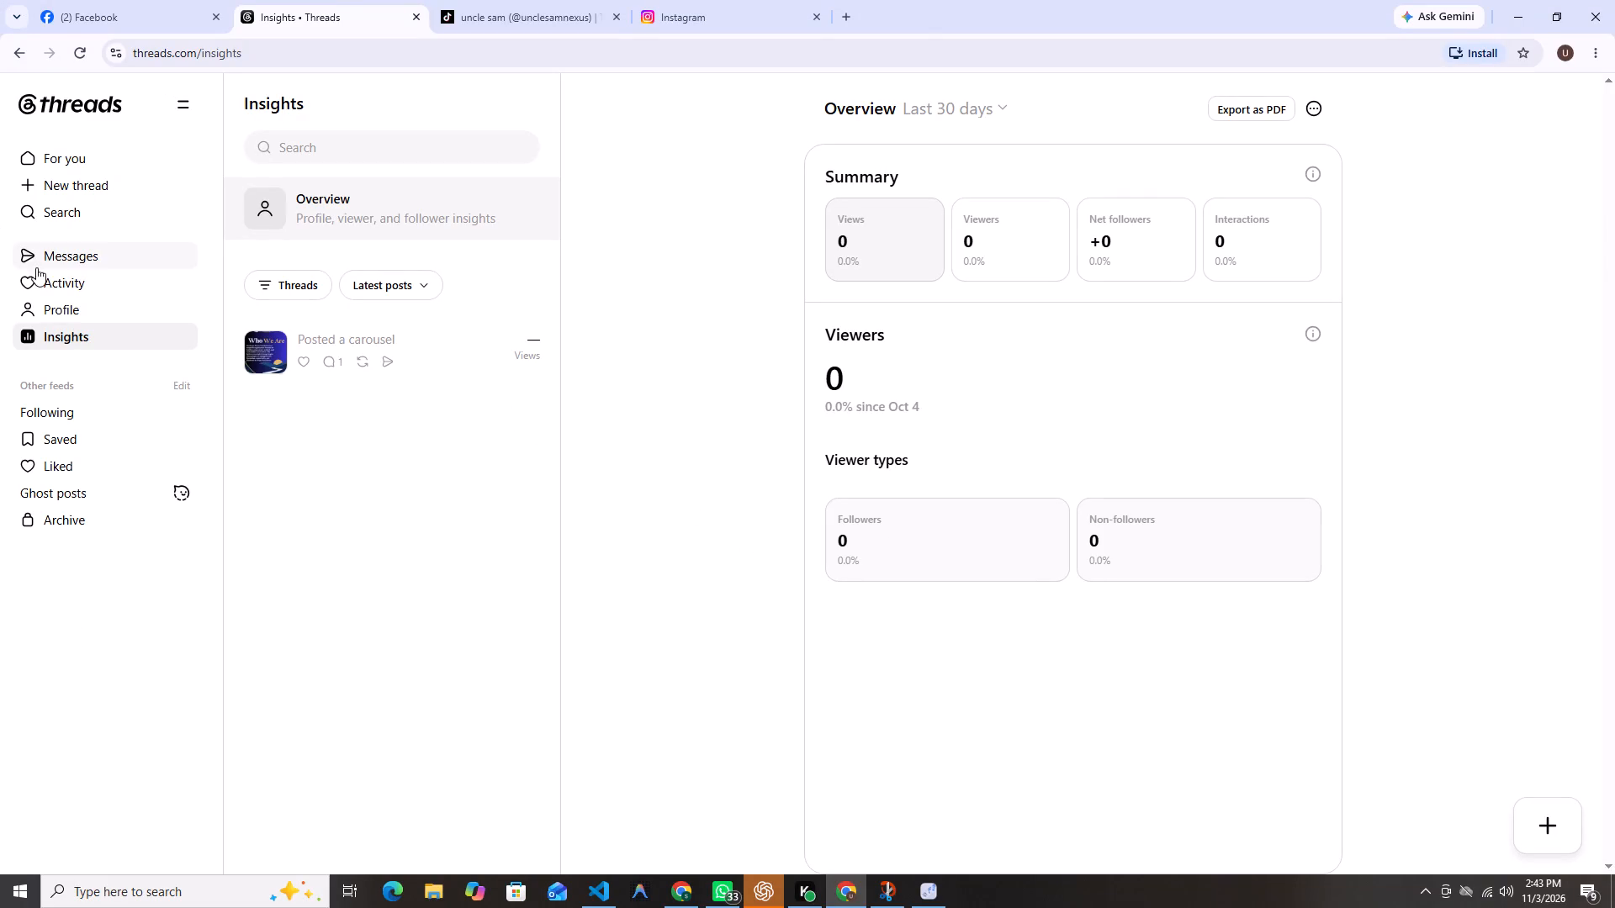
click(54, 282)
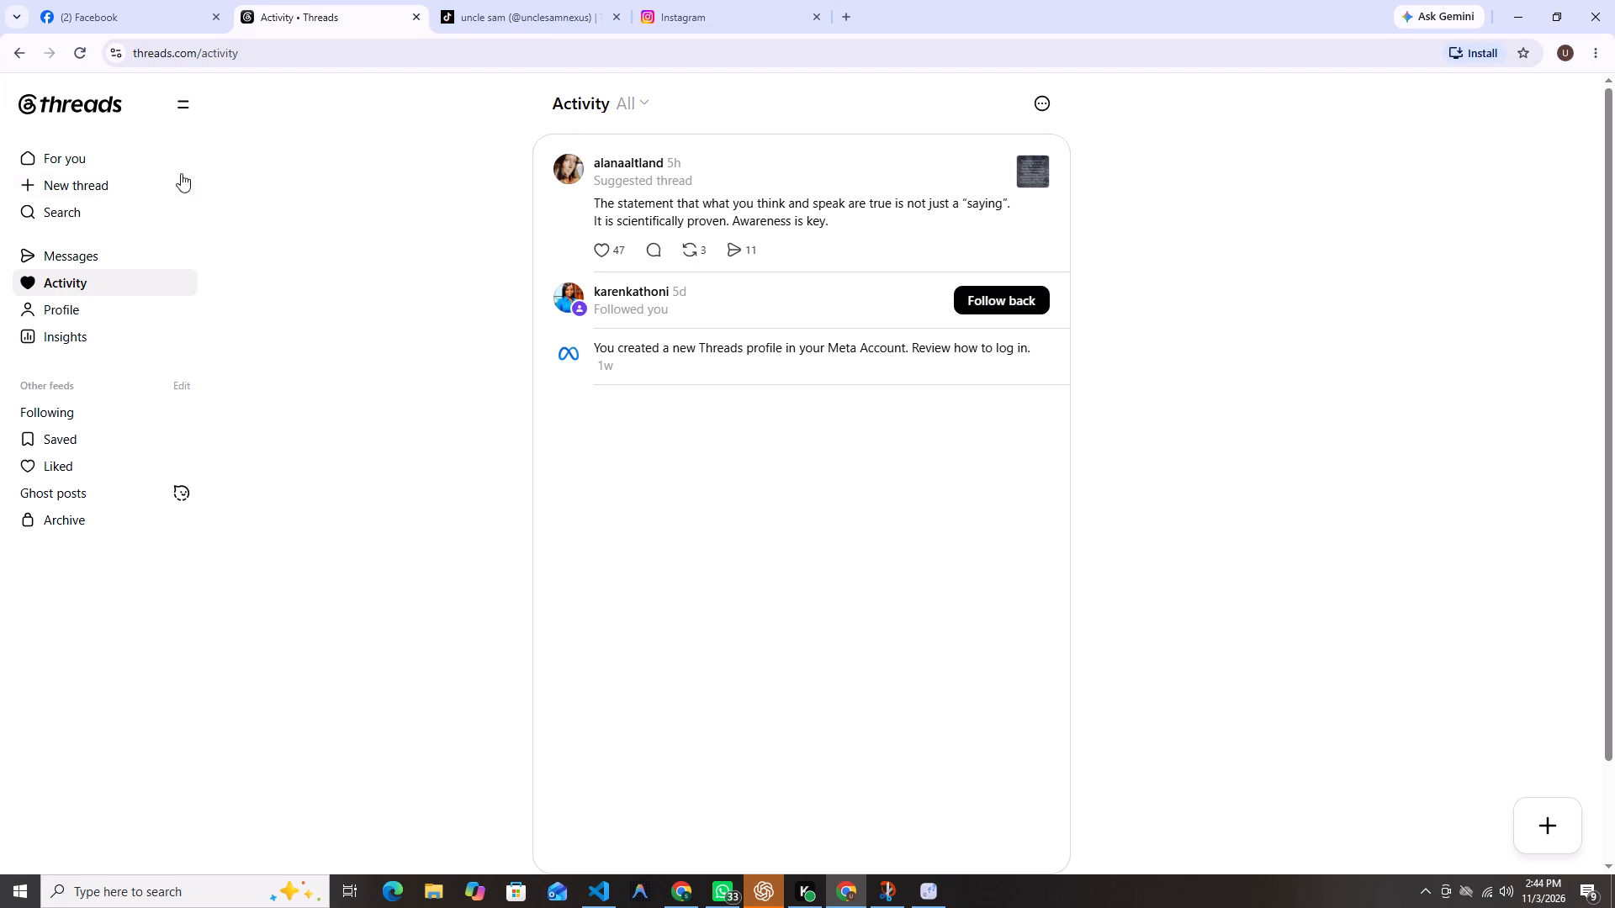
Switch to Facebook and look through the home feed's posts, reels and group suggestions.
click(103, 18)
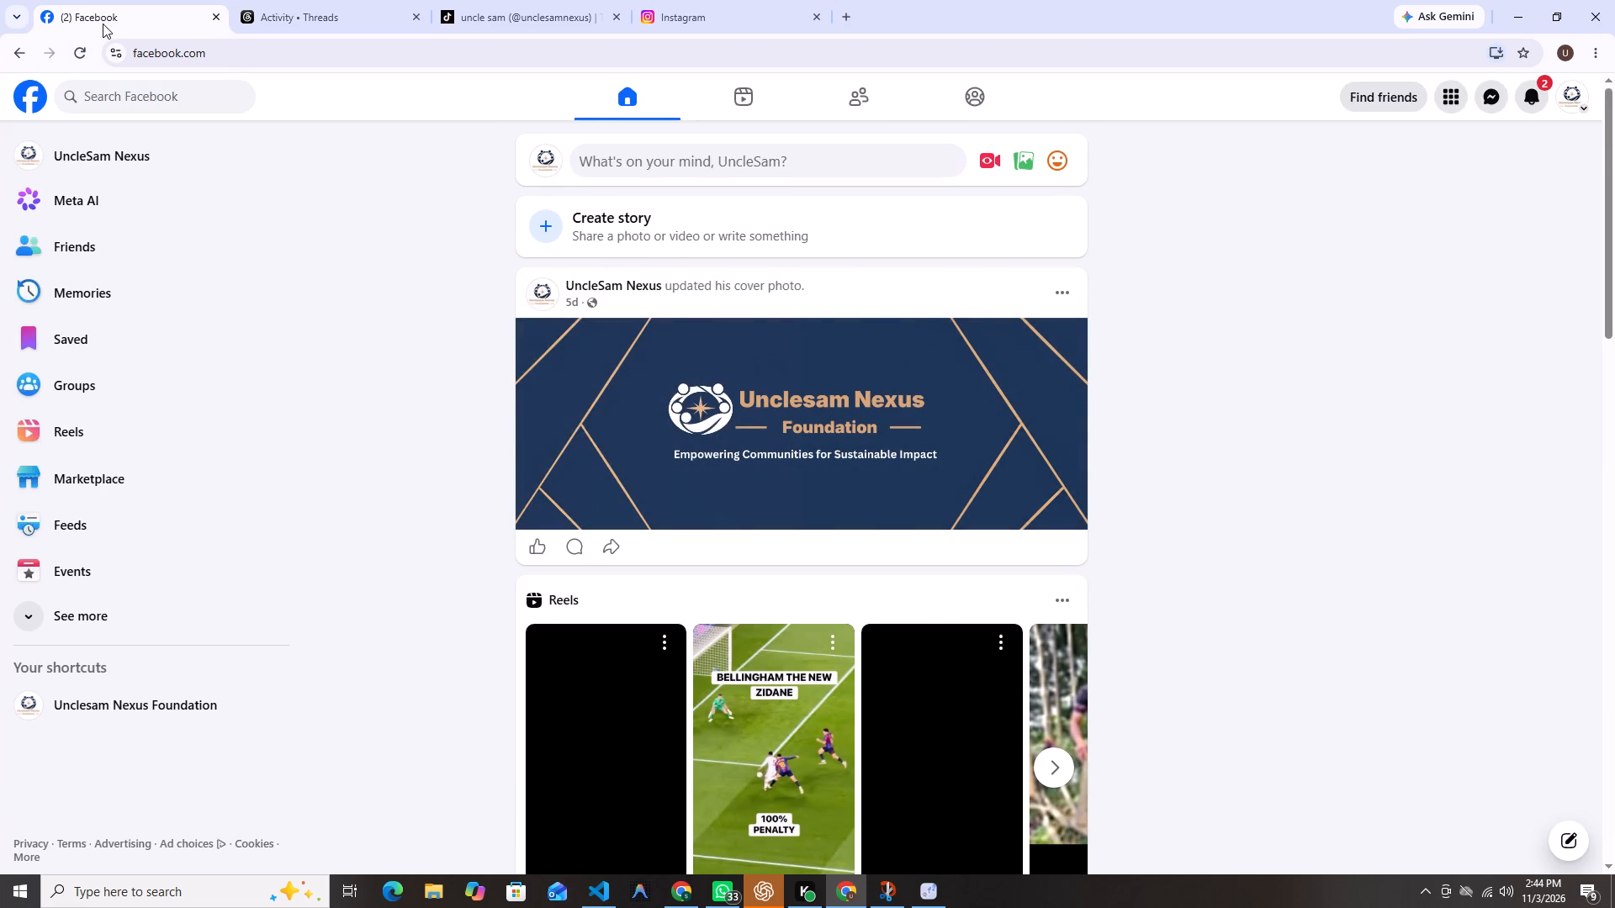
scroll(810, 418, down, 5)
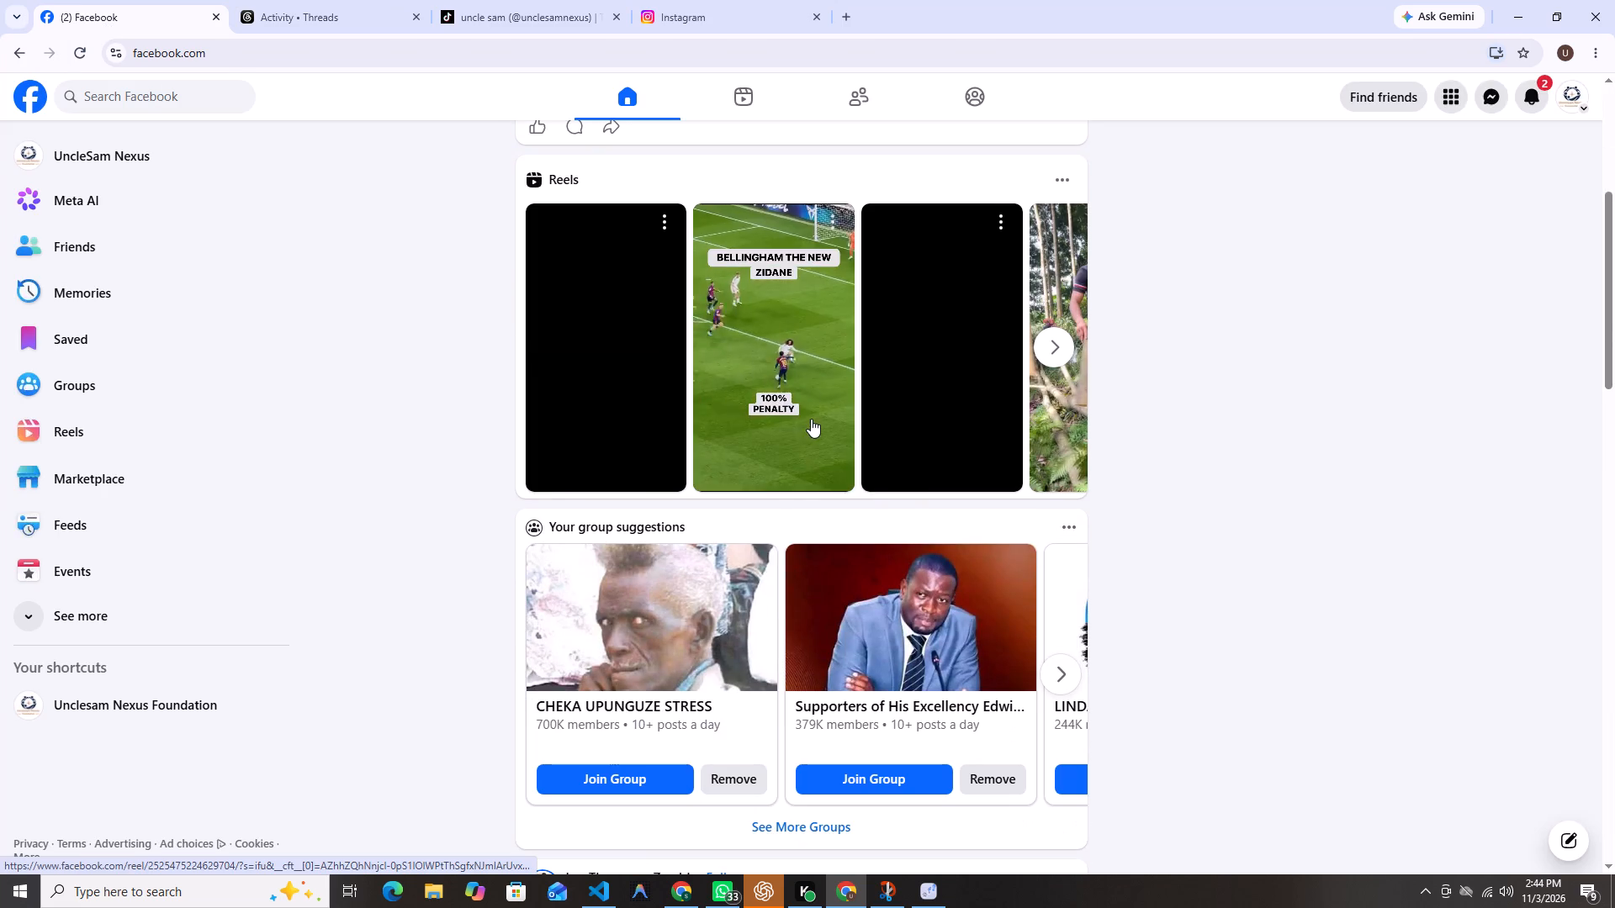
scroll(811, 419, down, 4)
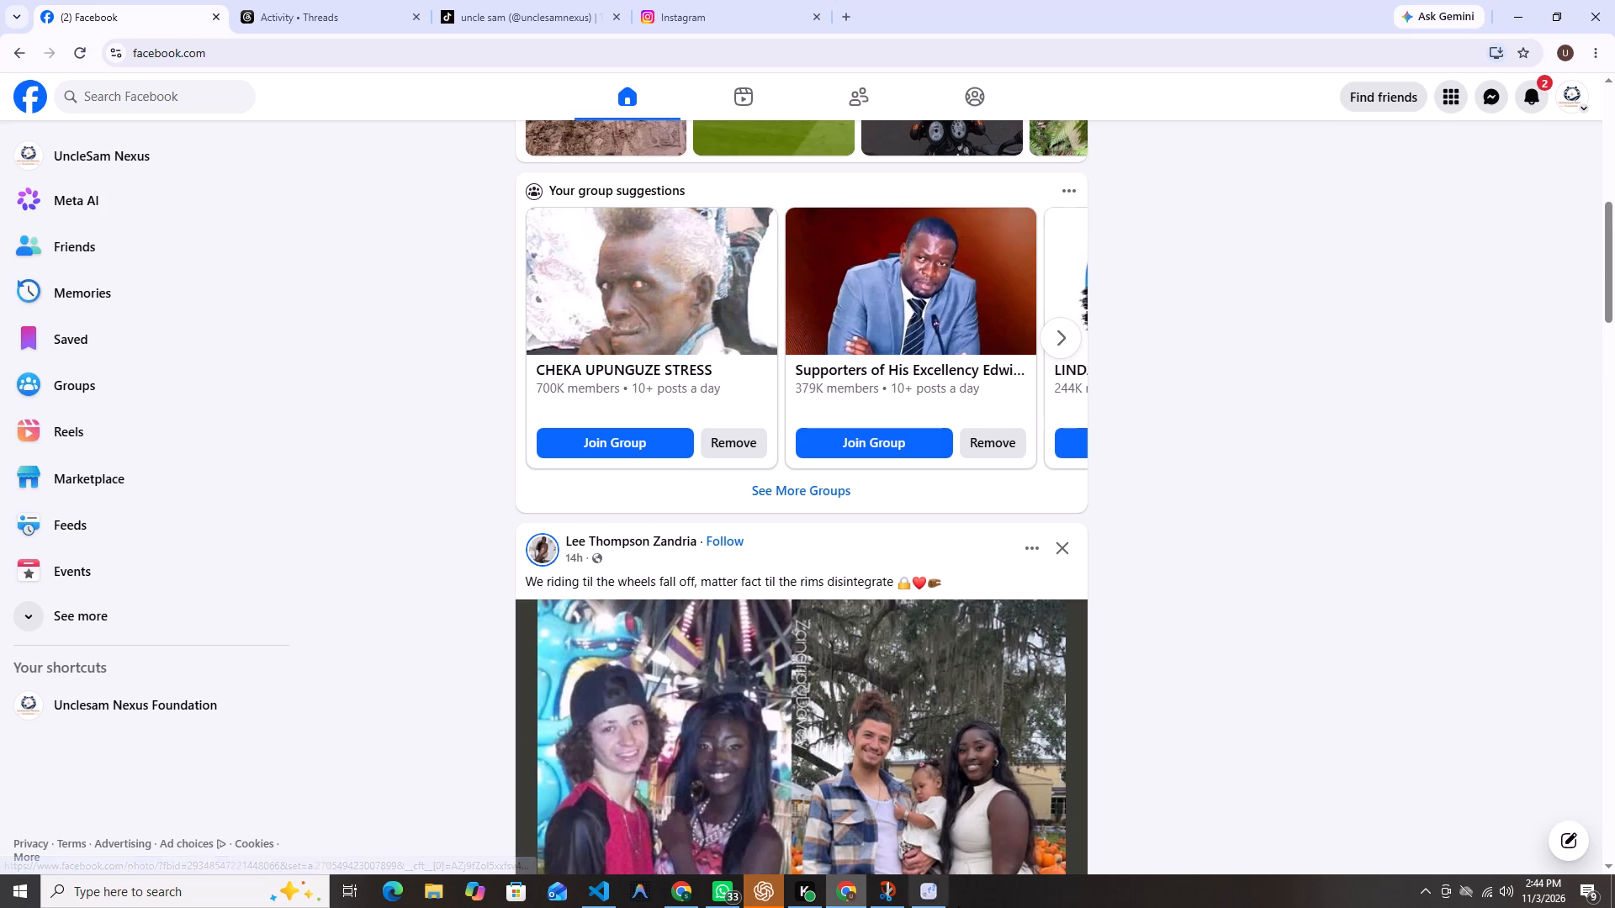
Switch to the Canva design with the "Your Support Builds Futures." video and play it for review.
click(692, 884)
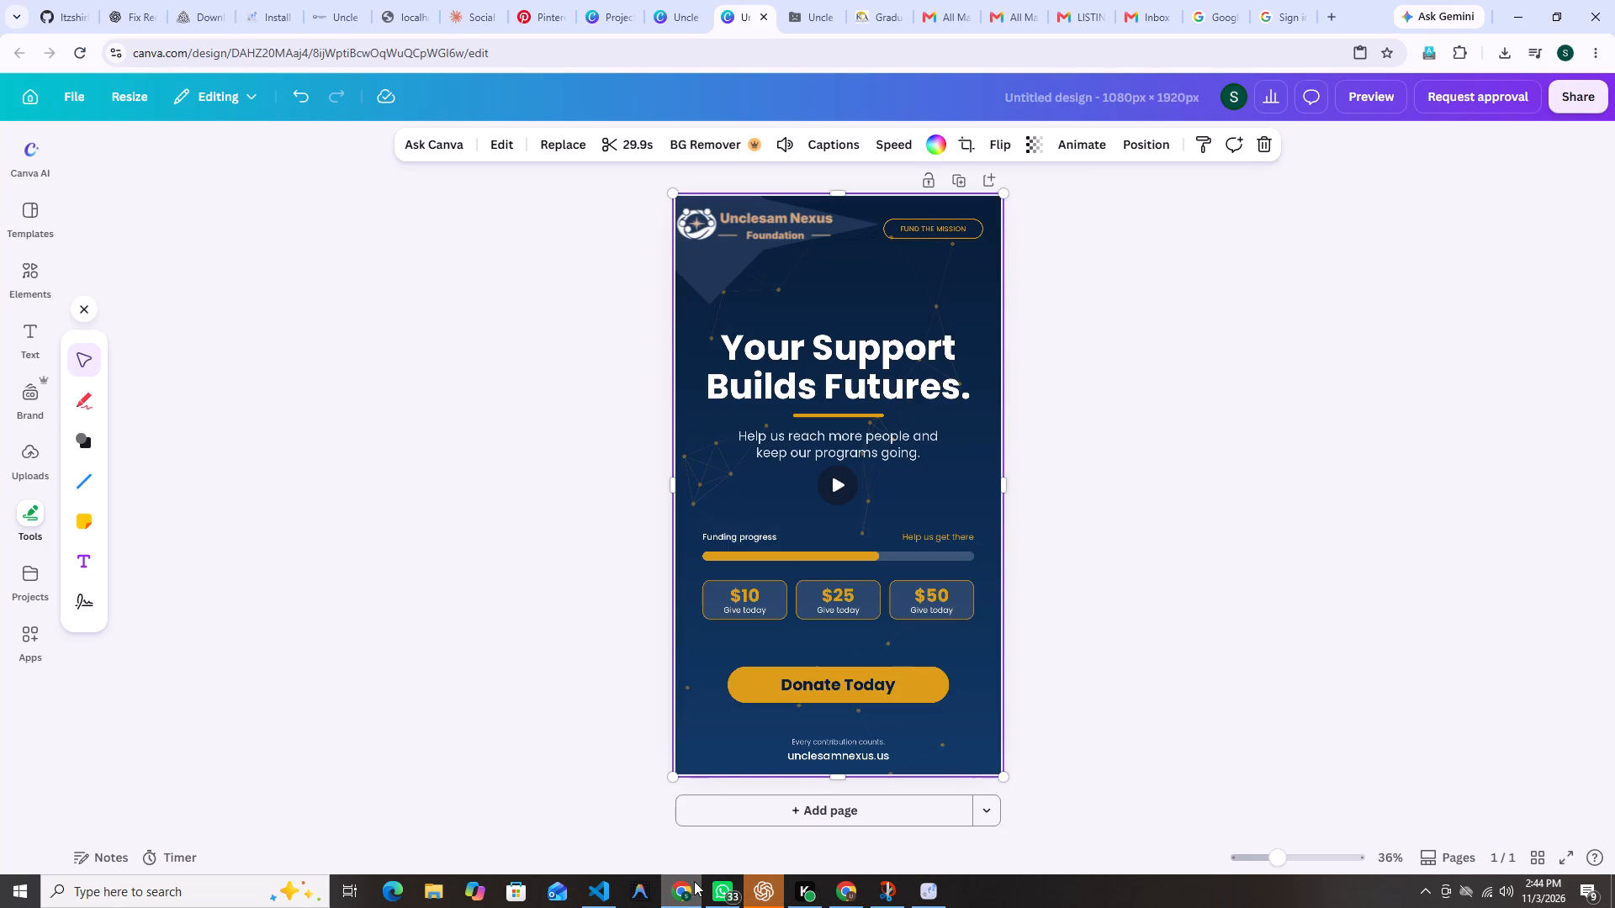
click(829, 485)
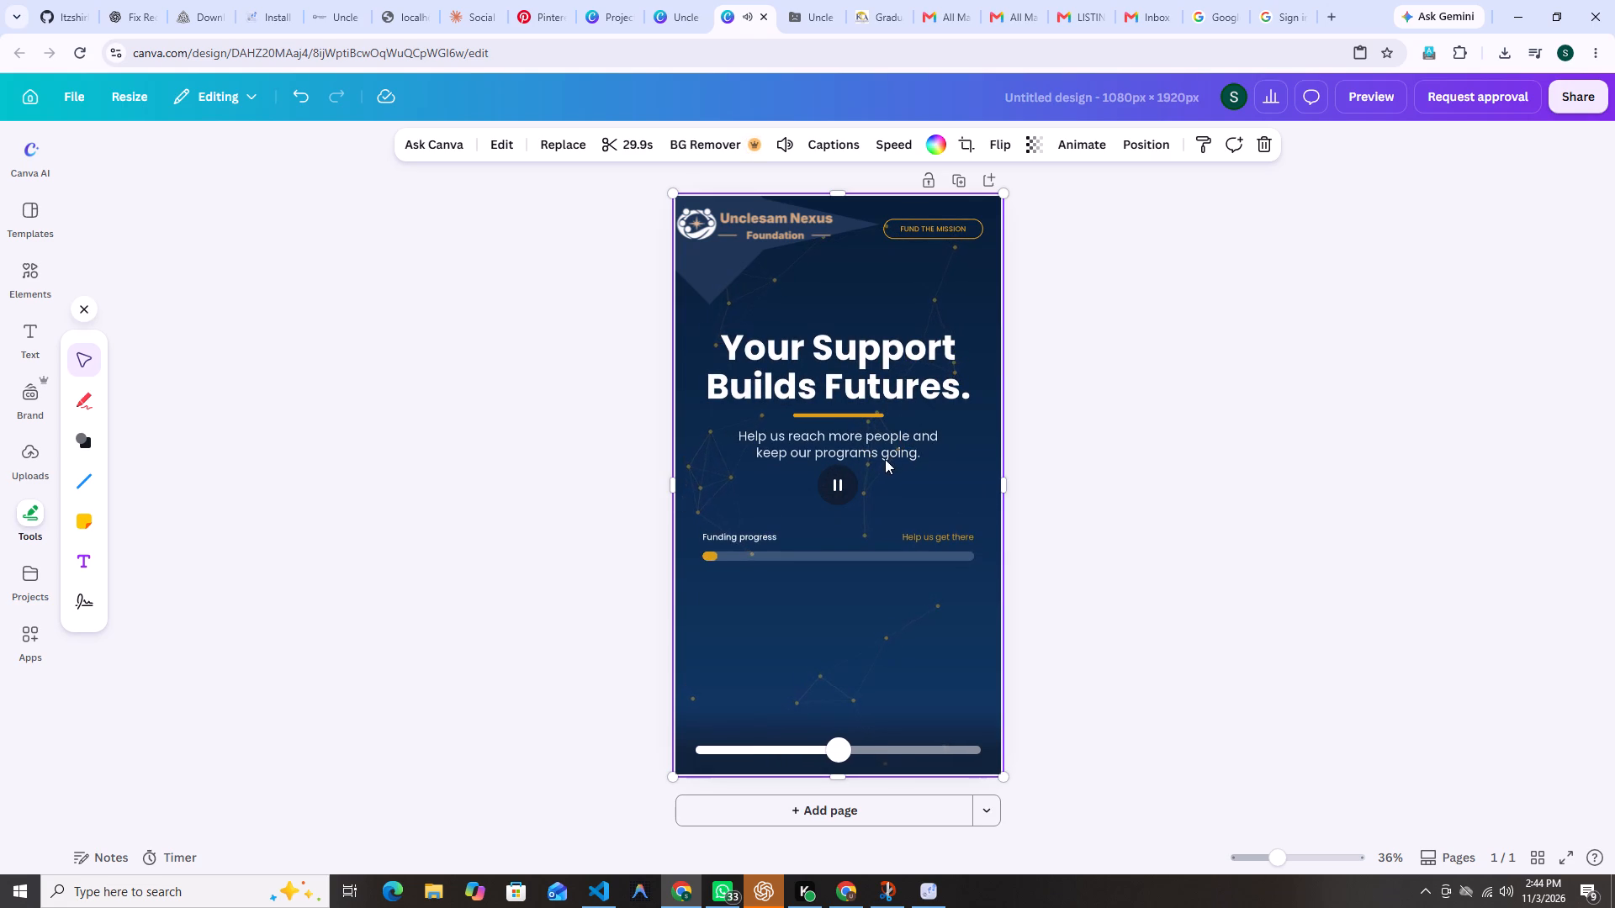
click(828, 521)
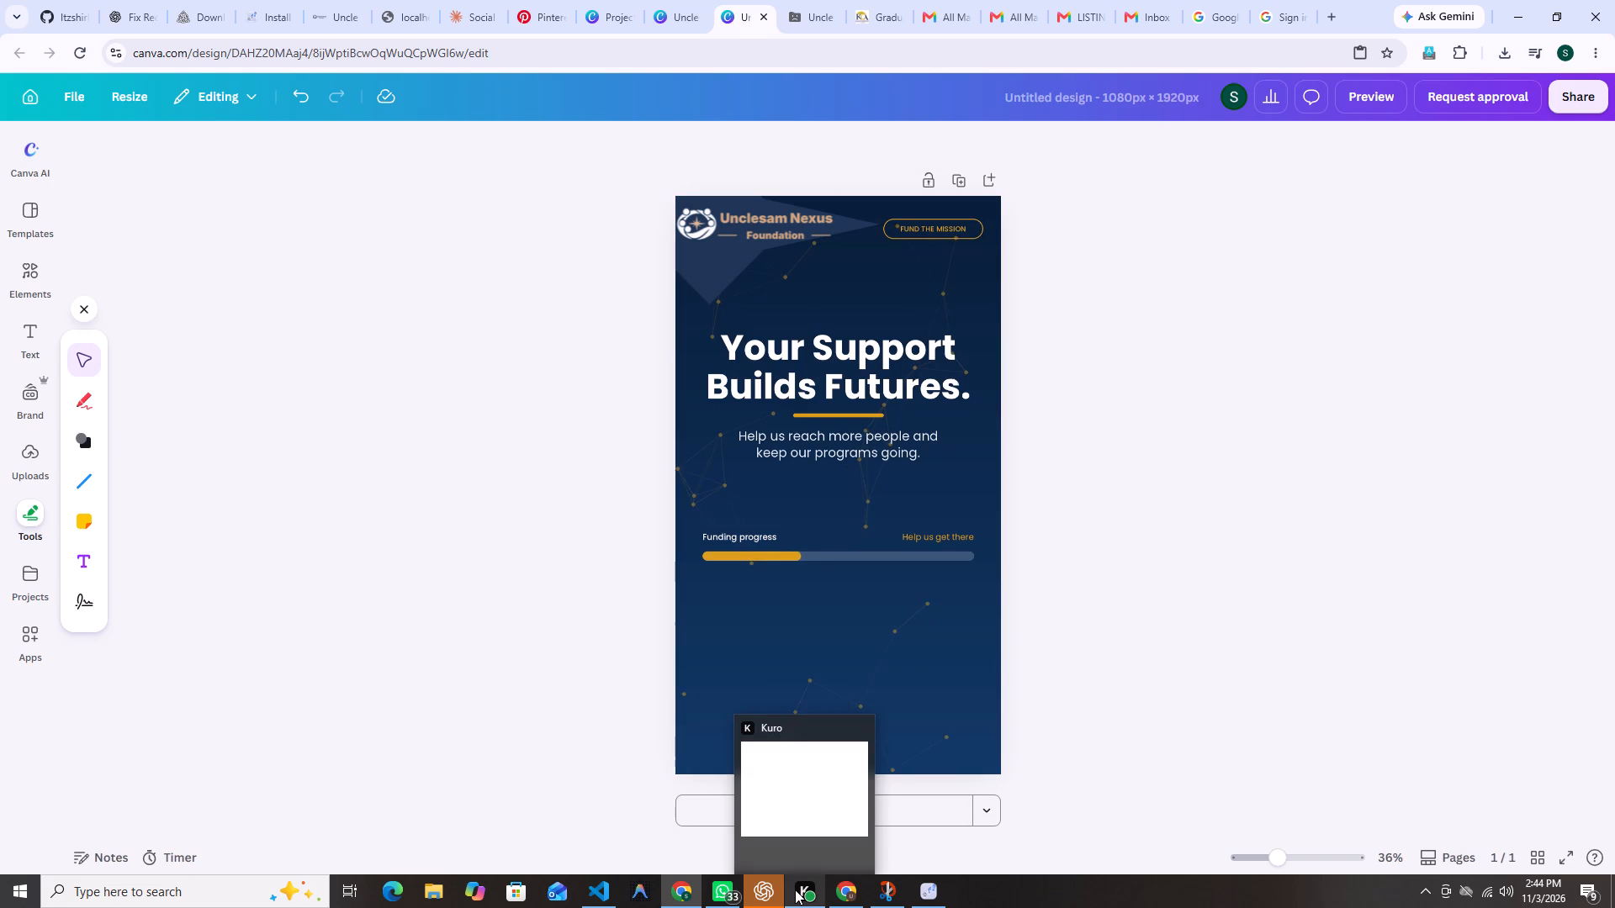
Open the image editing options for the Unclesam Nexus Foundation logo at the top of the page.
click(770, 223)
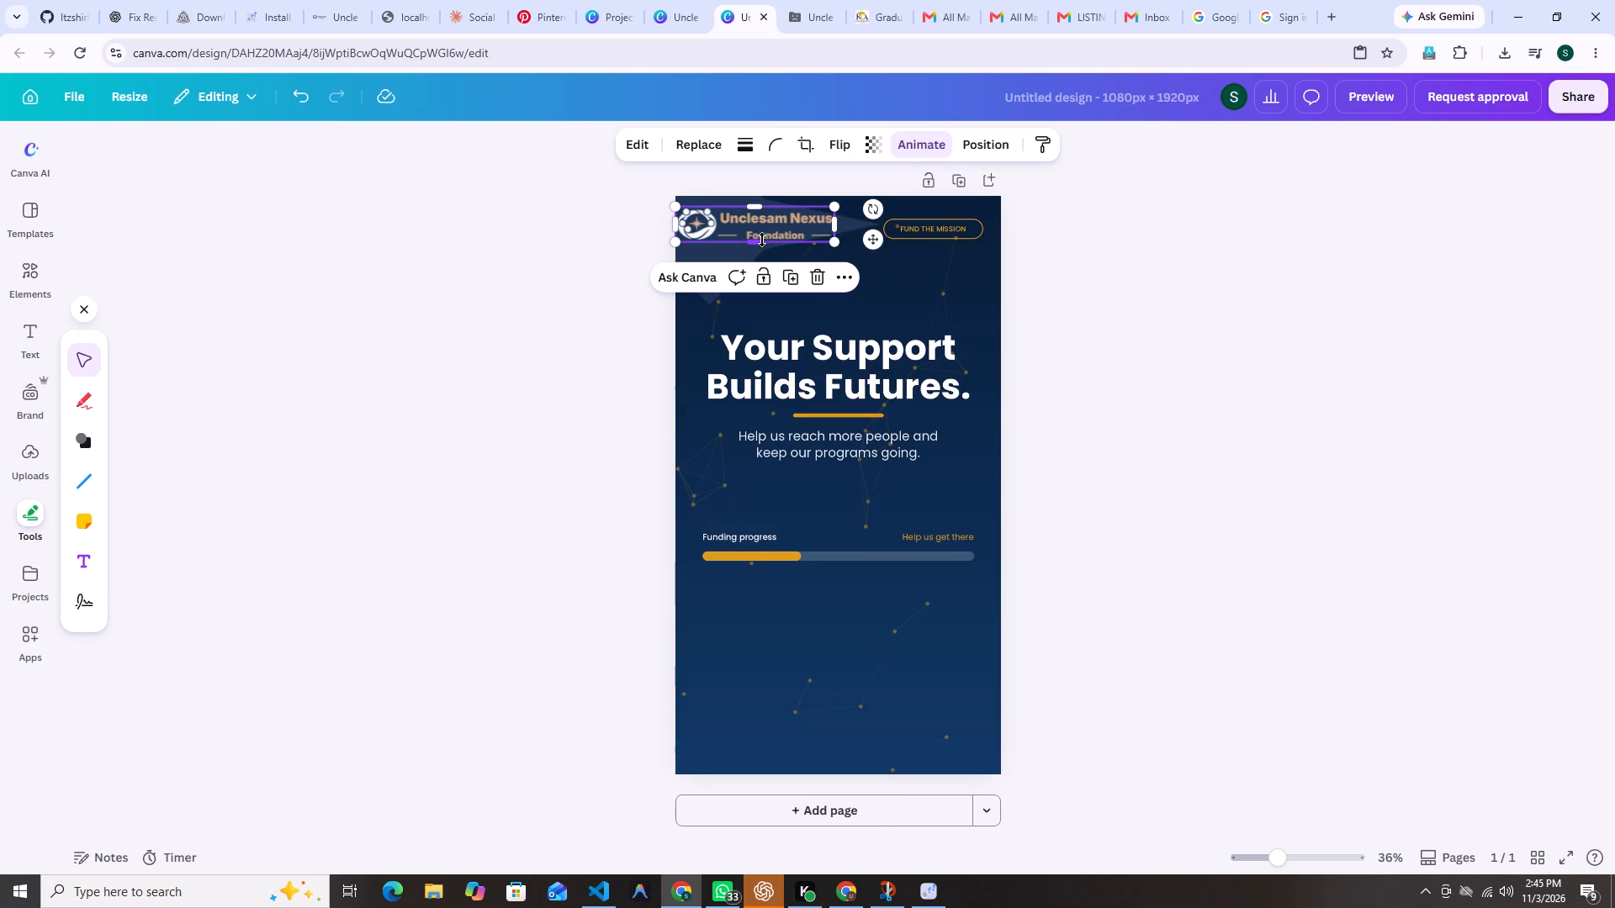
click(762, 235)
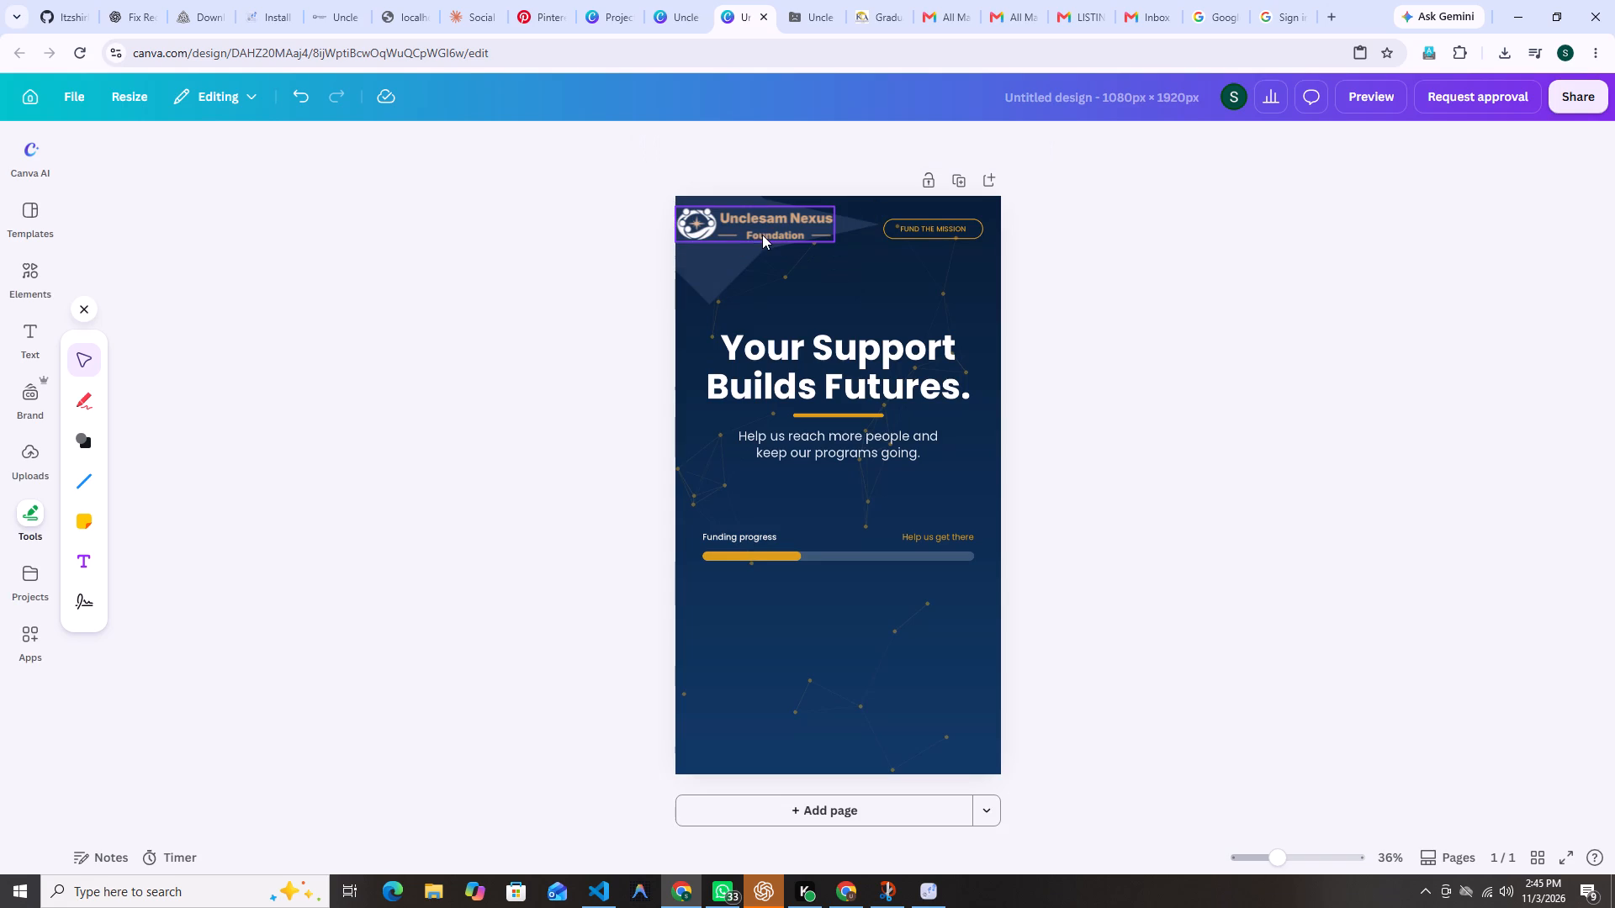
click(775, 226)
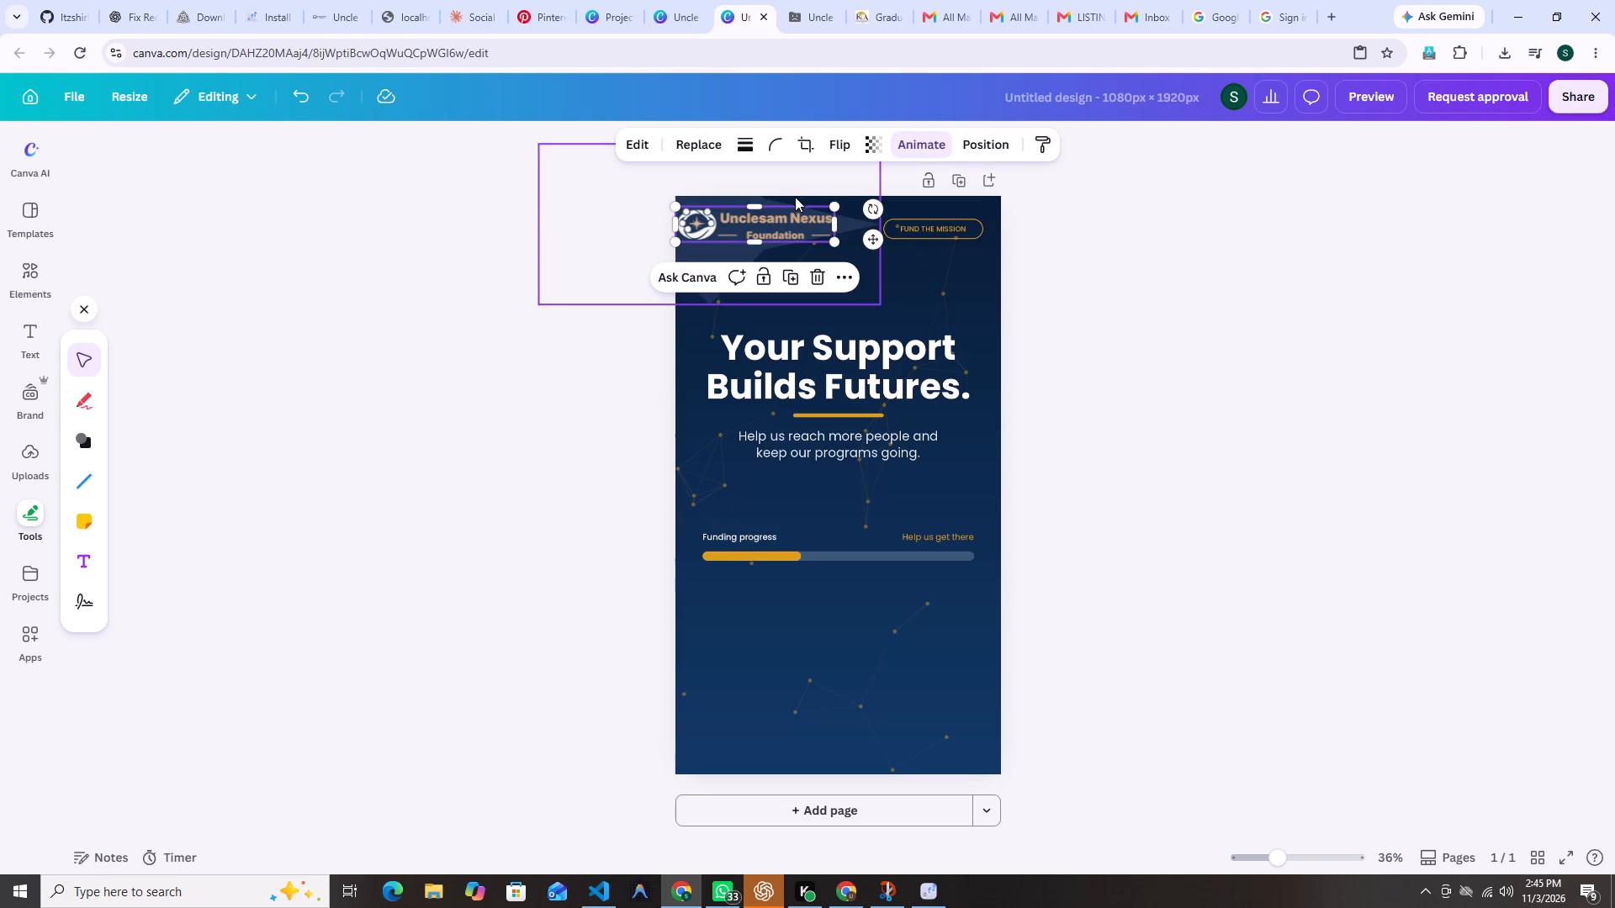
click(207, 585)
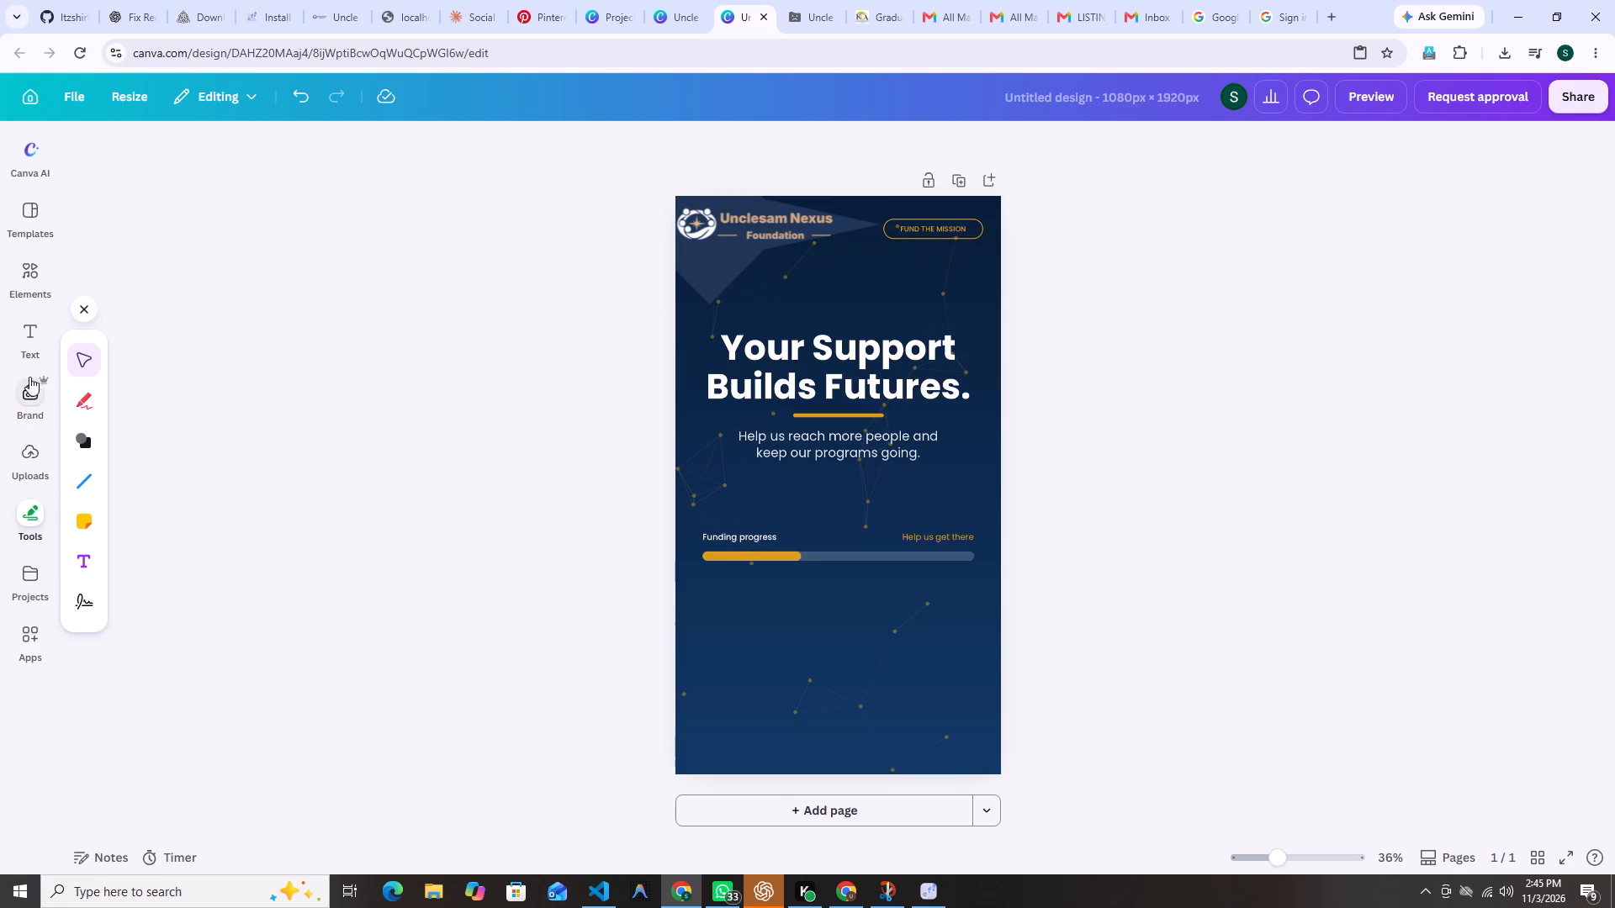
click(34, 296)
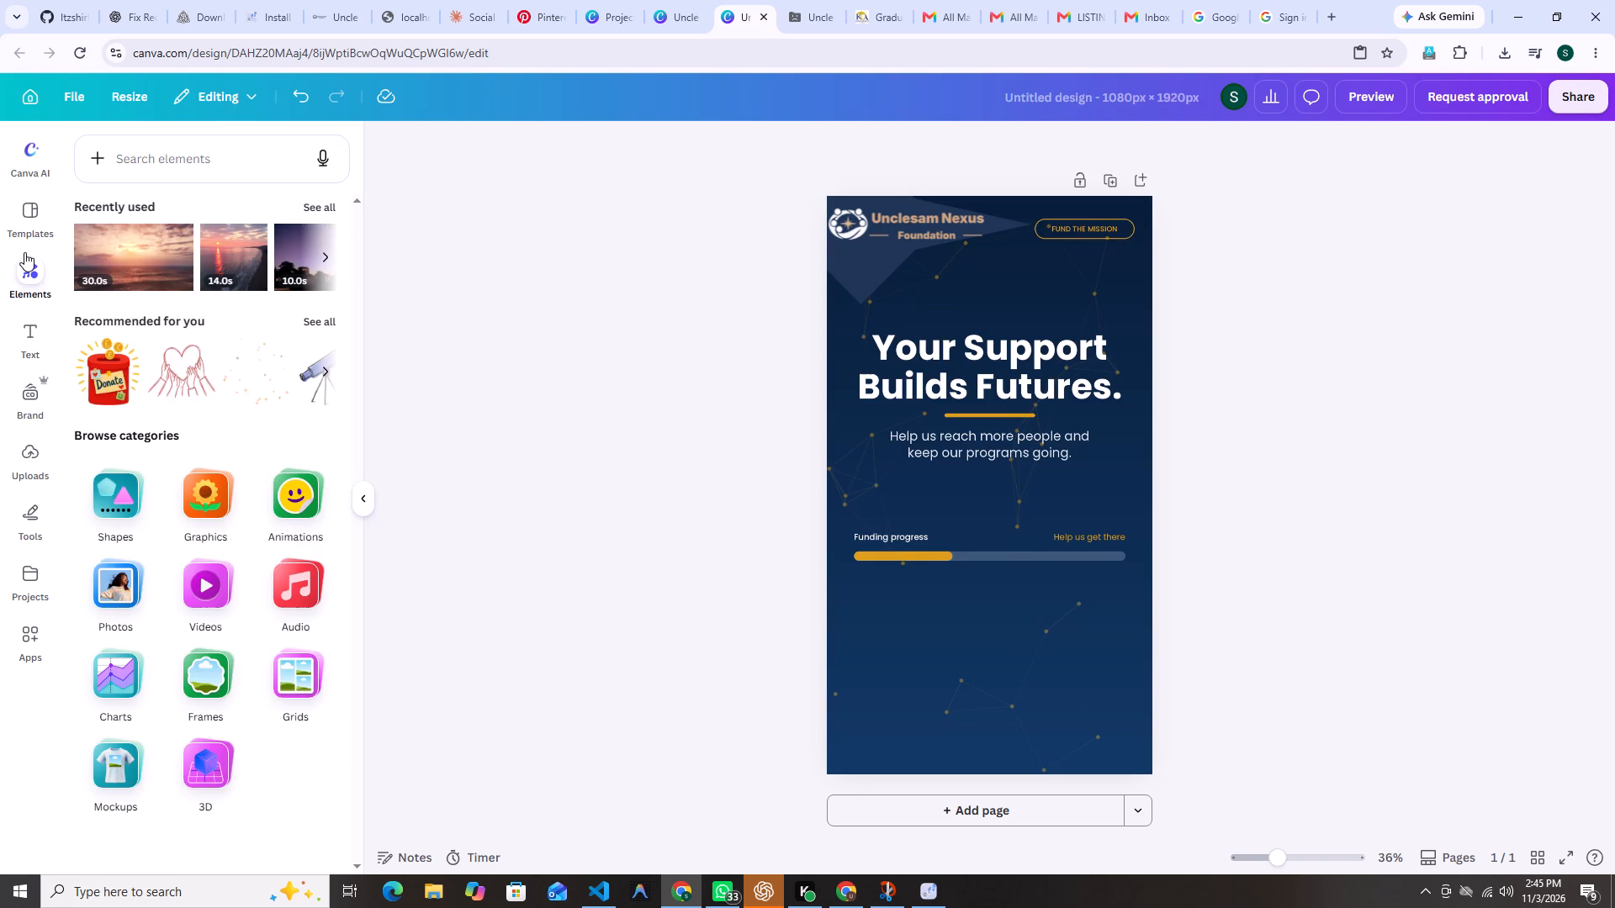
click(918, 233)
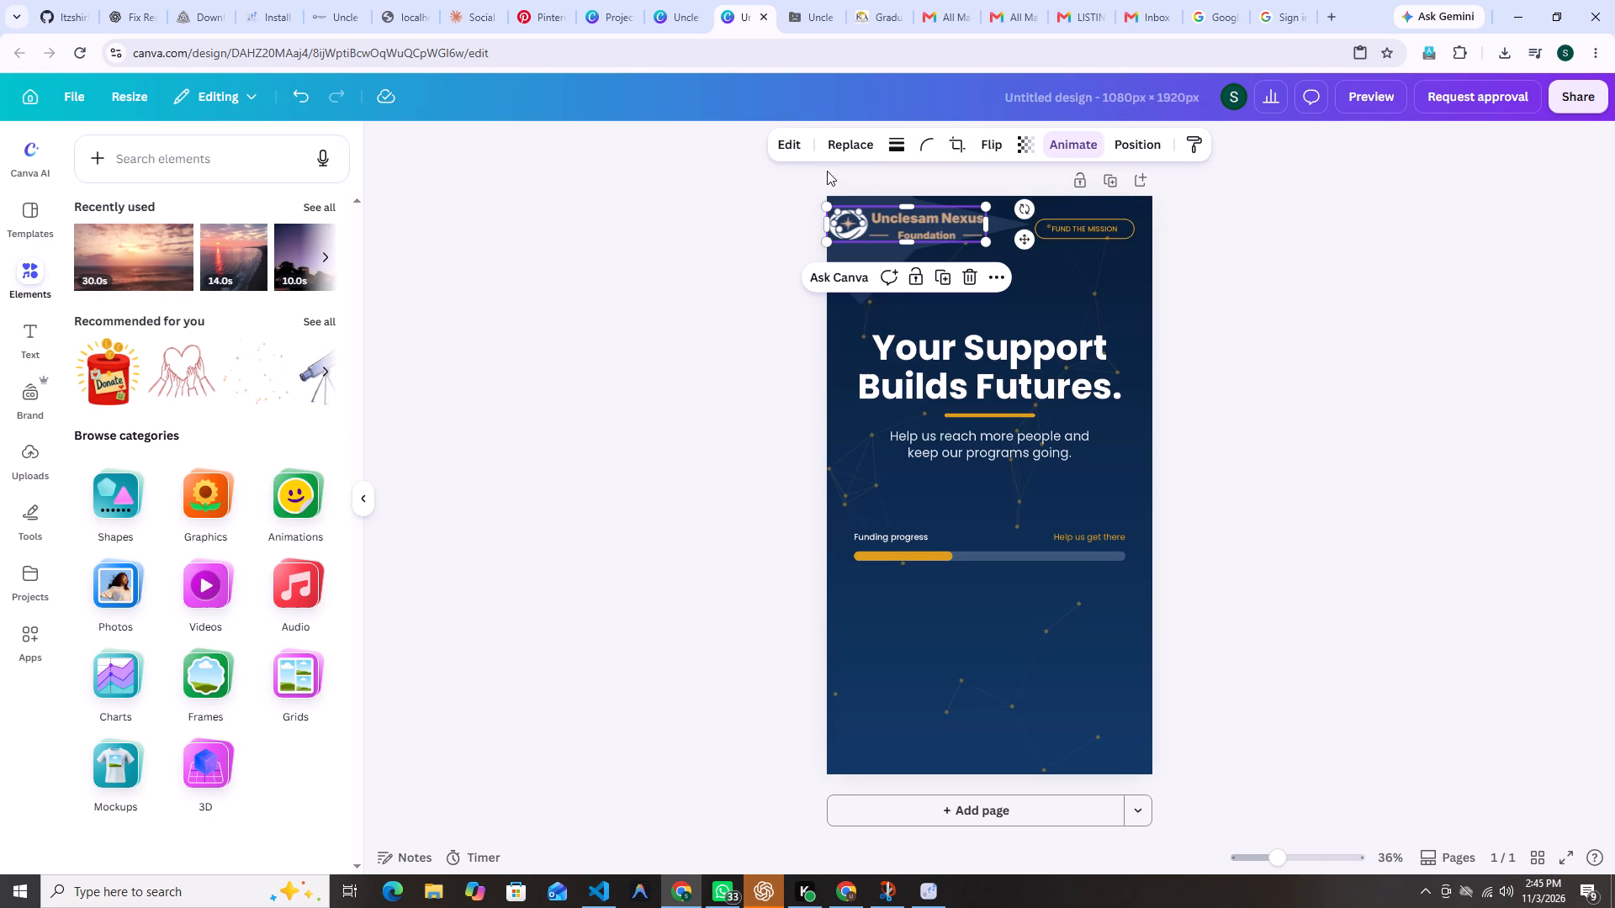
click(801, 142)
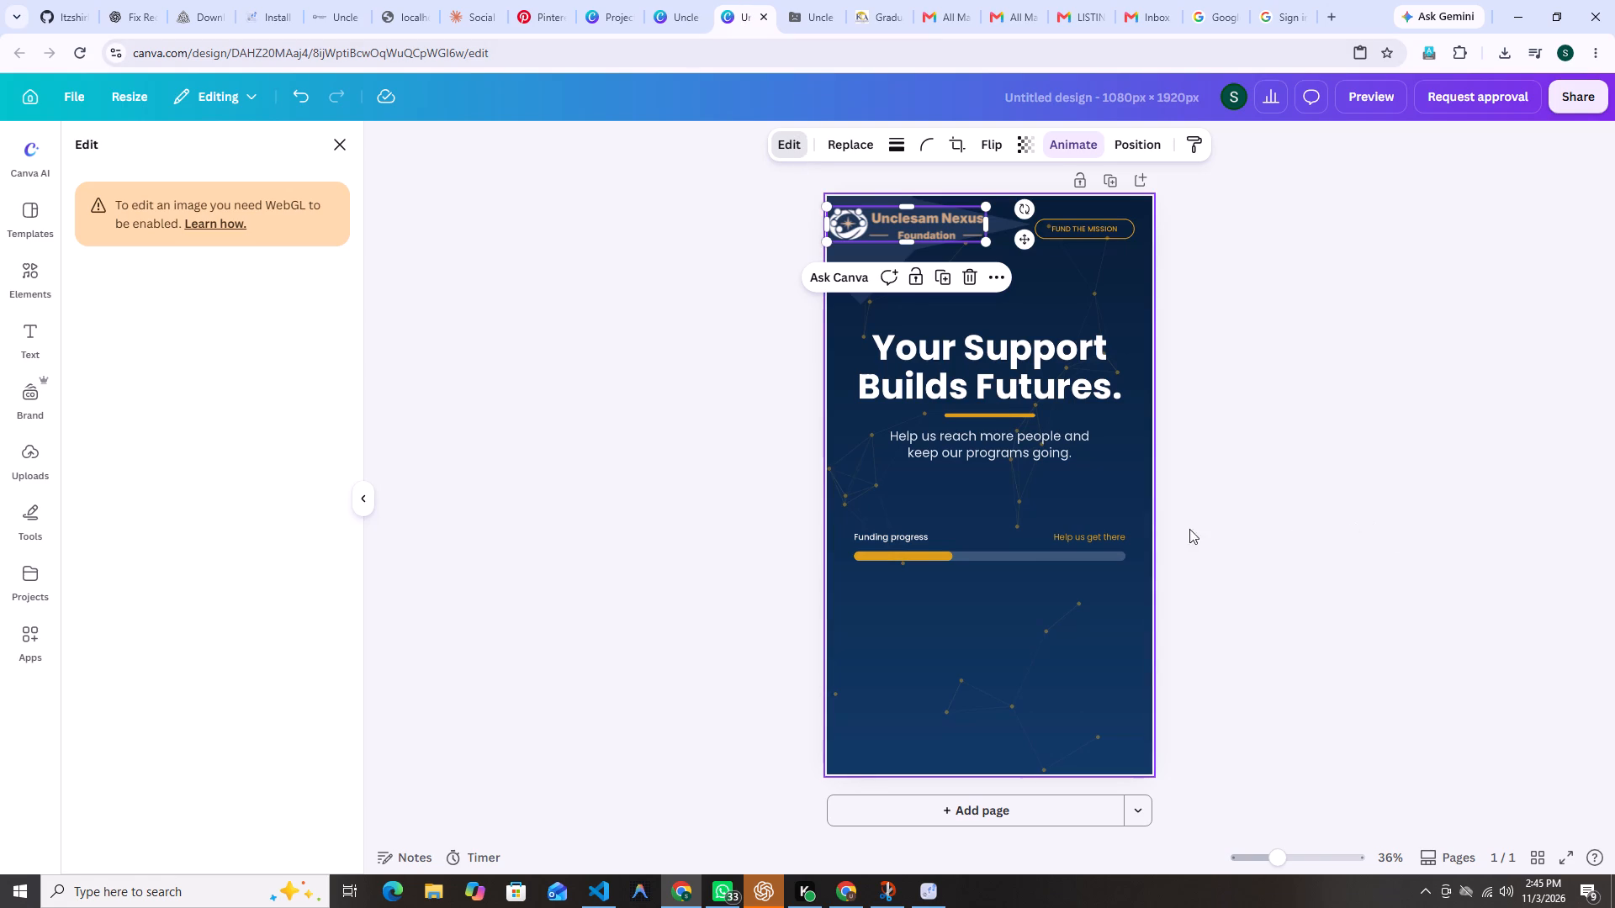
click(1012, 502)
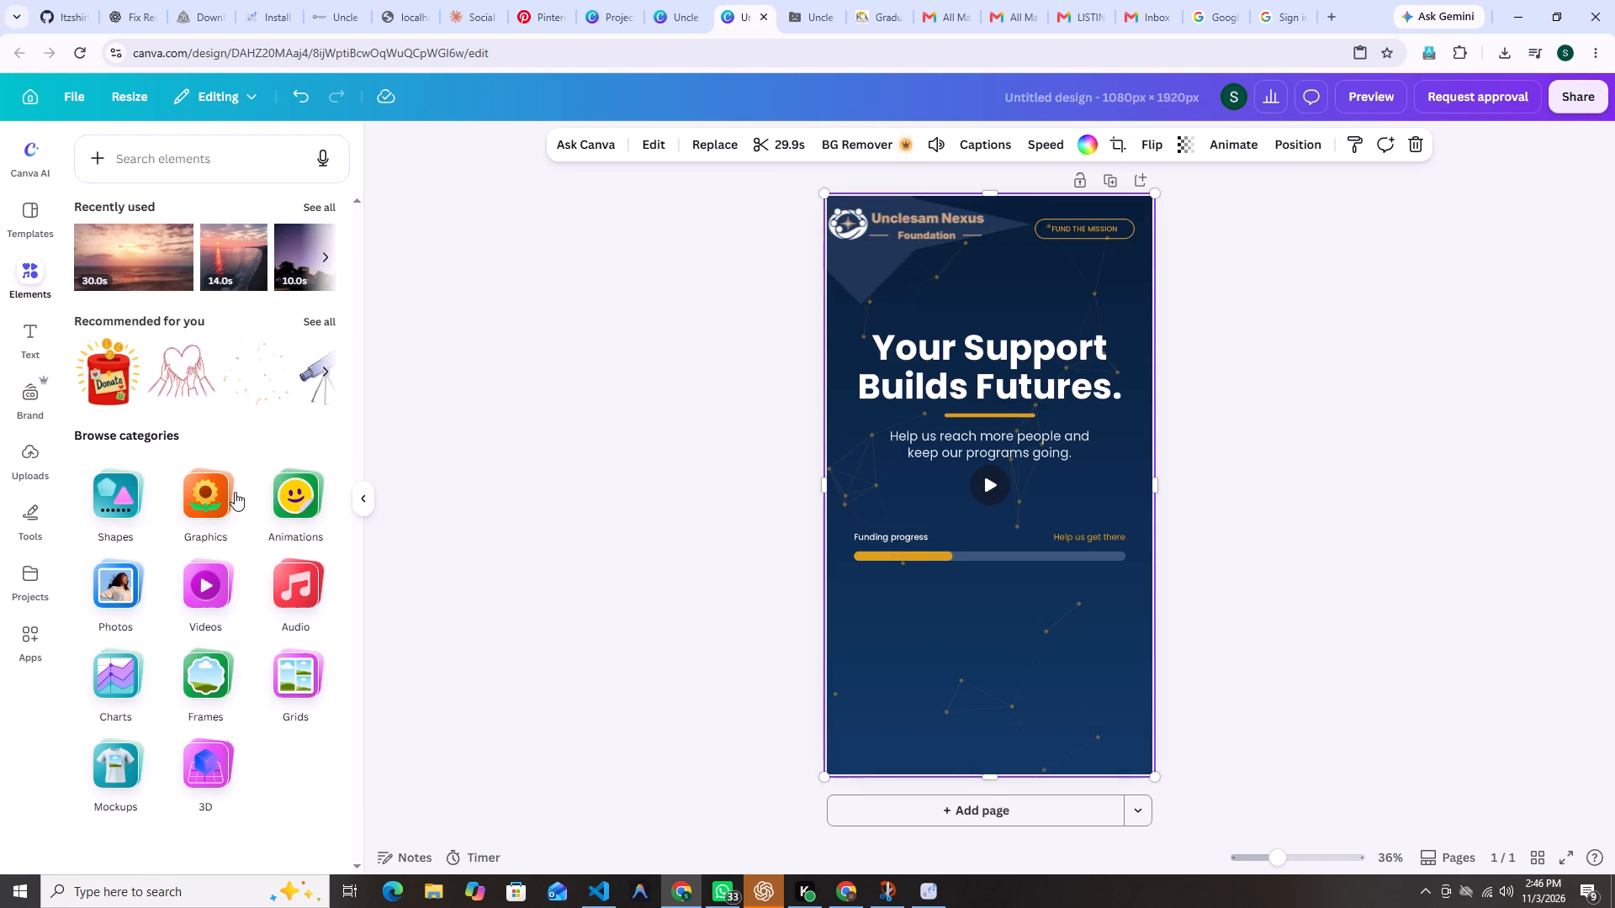
Add the "A small donation makes a difference" graphic from the full set of recommended elements to the page.
click(320, 325)
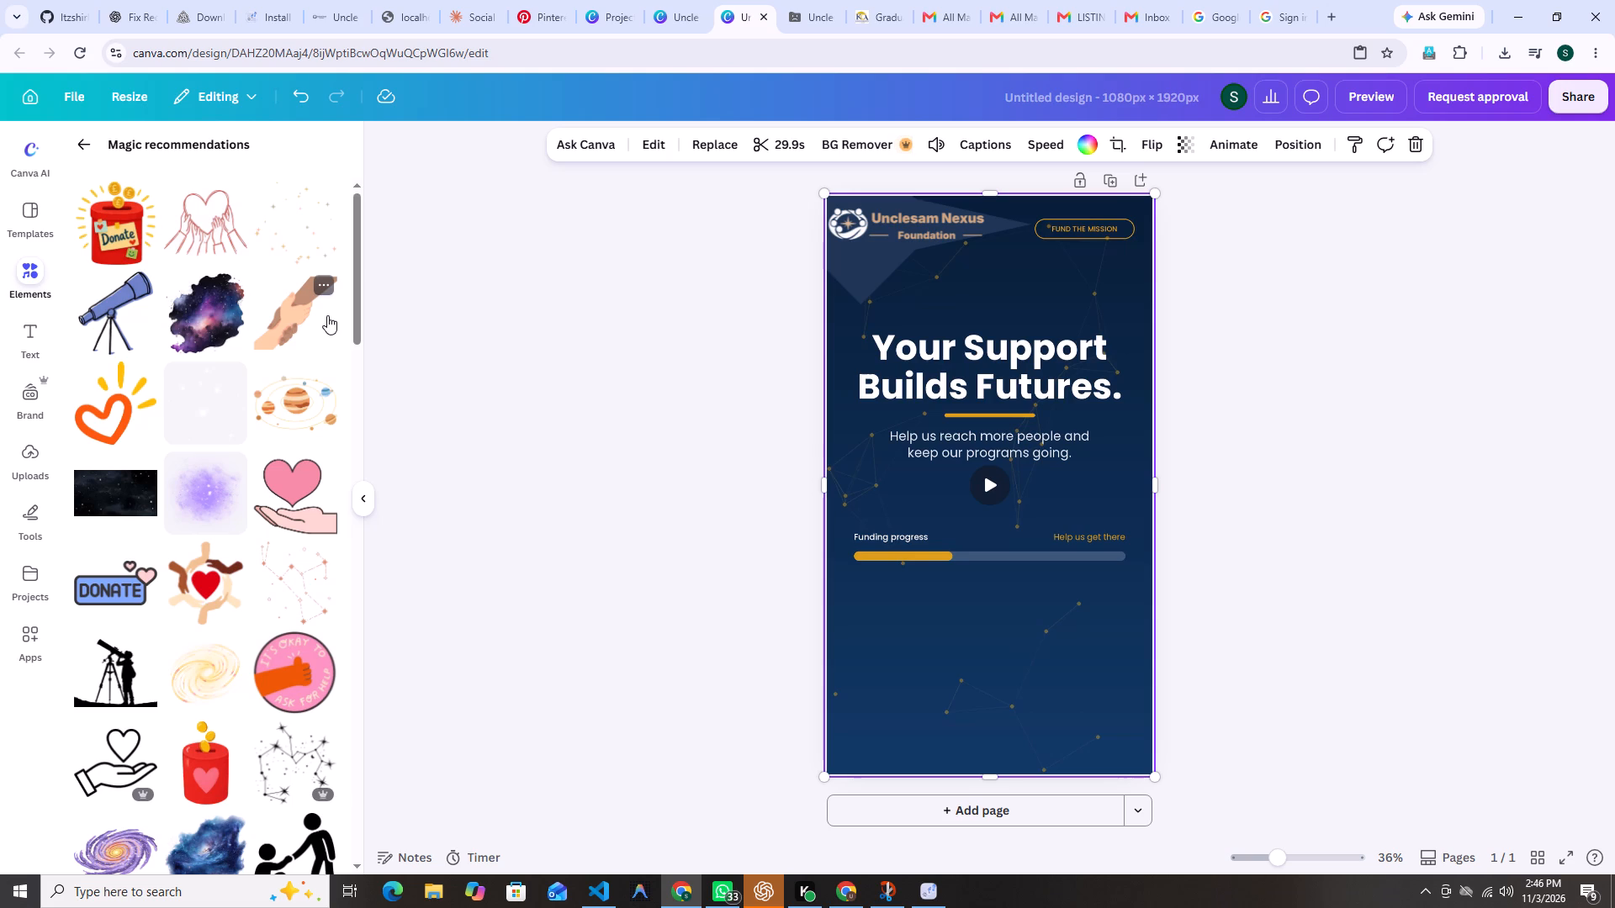
scroll(232, 397, down, 2)
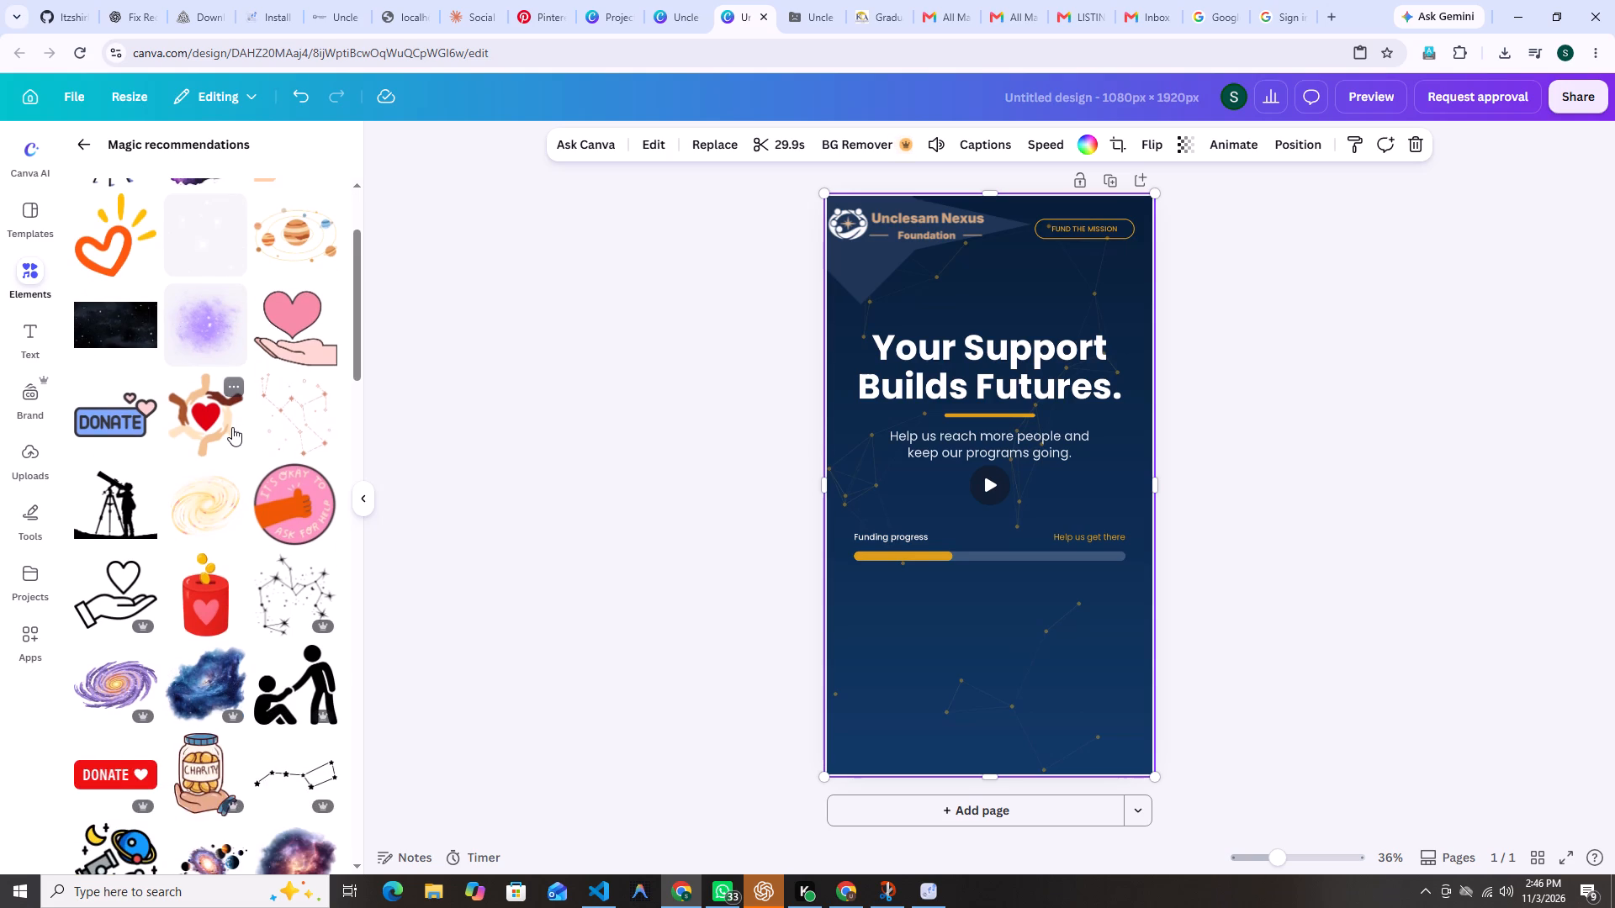
scroll(232, 427, down, 1)
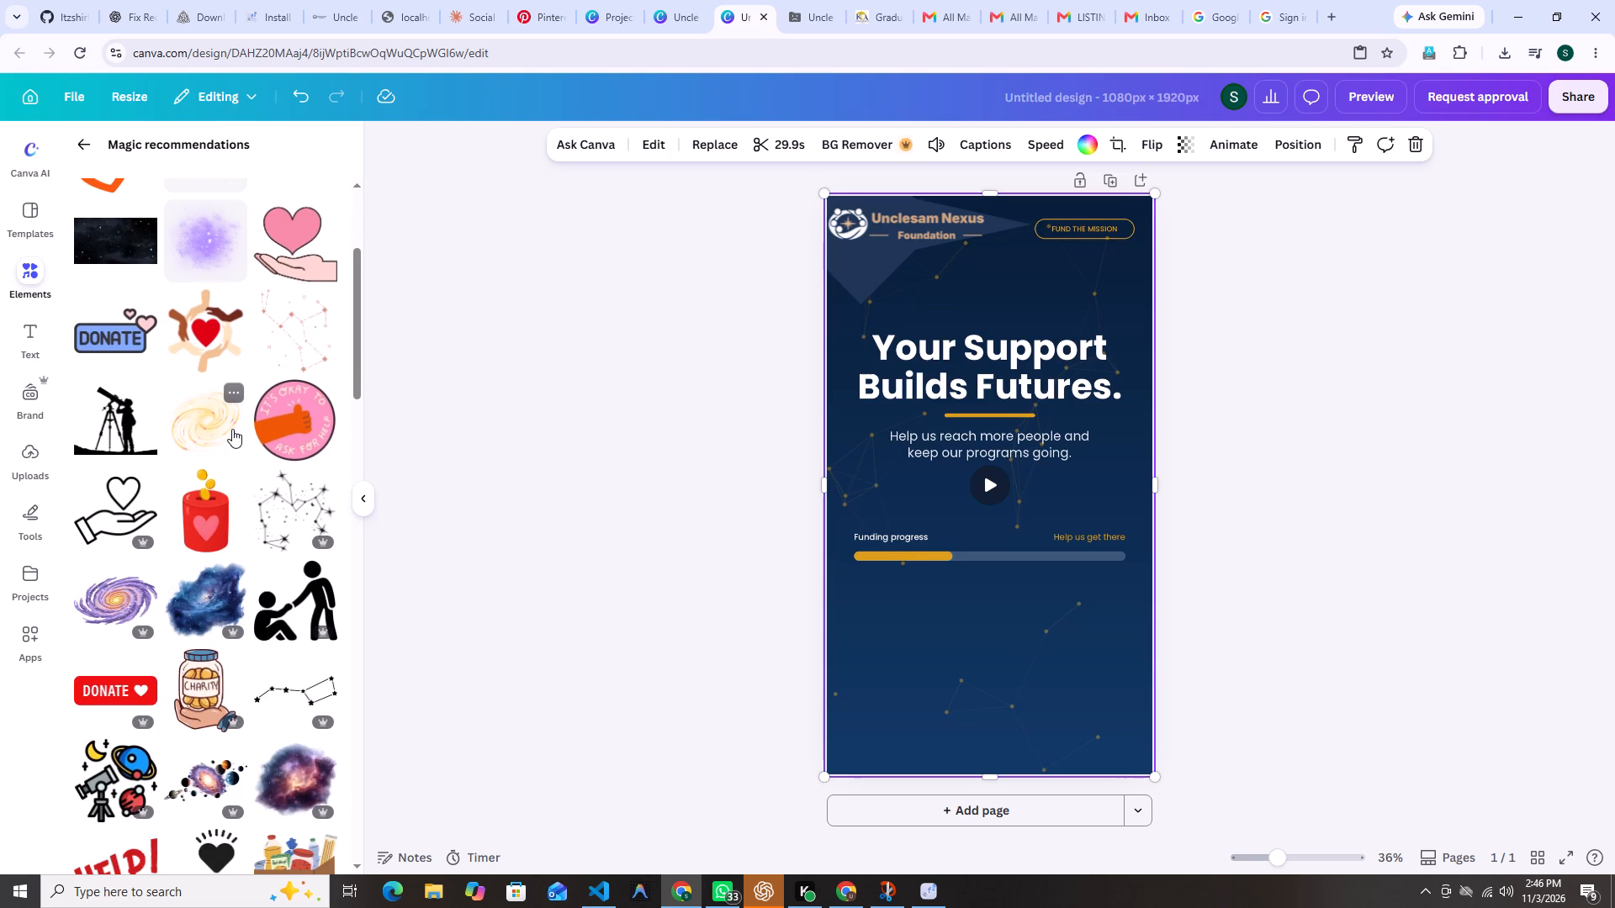
scroll(232, 429, down, 2)
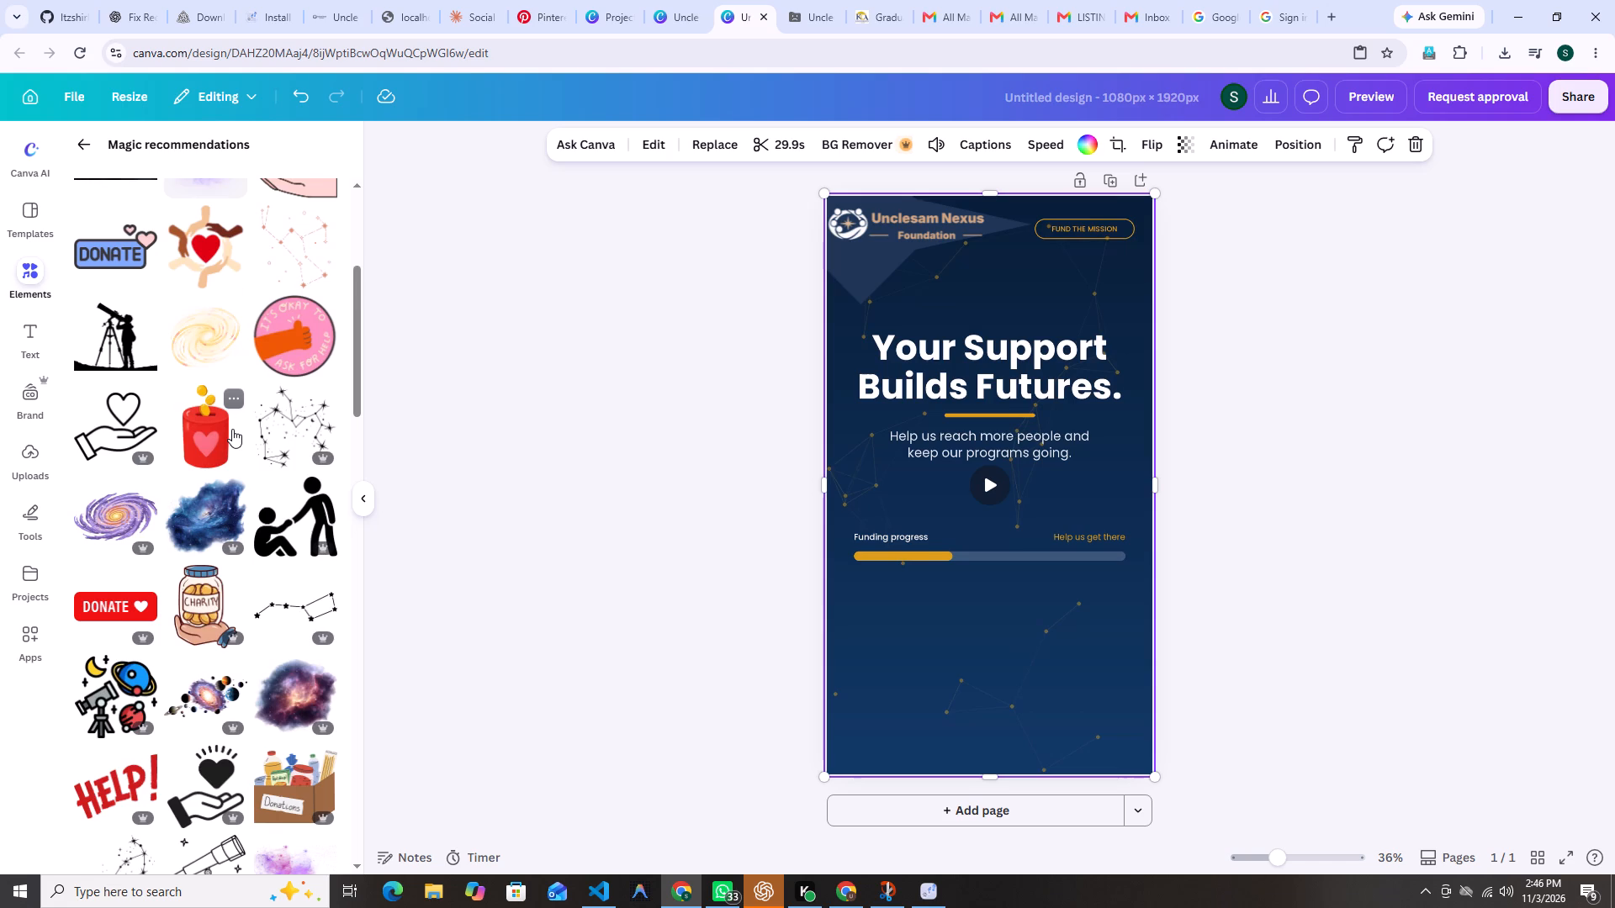
scroll(232, 429, down, 4)
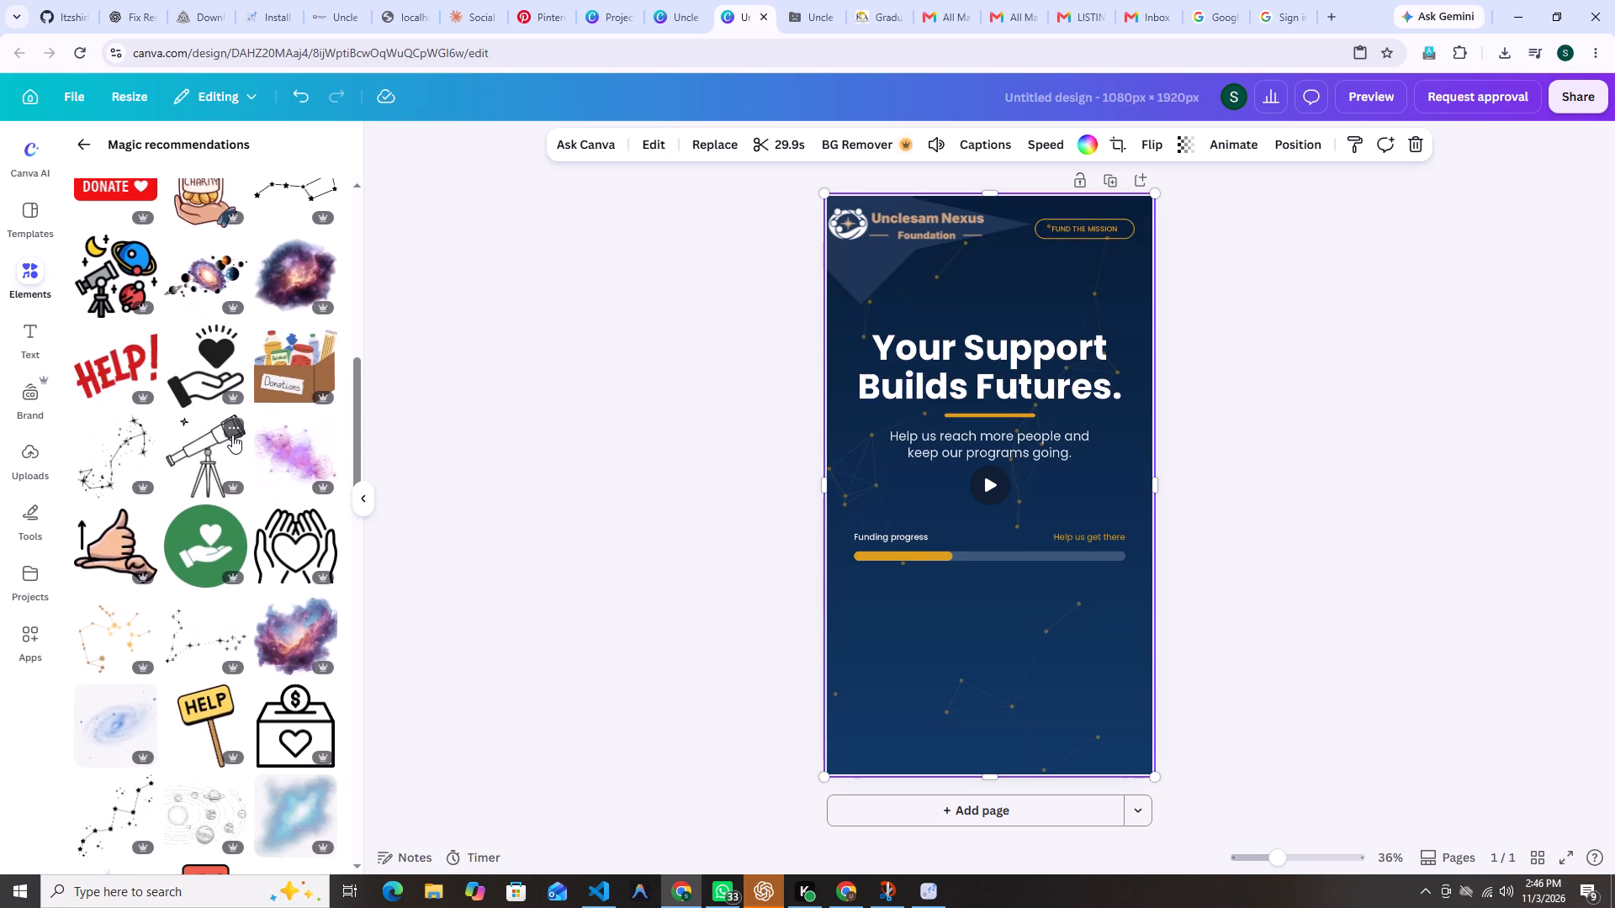
scroll(232, 439, down, 2)
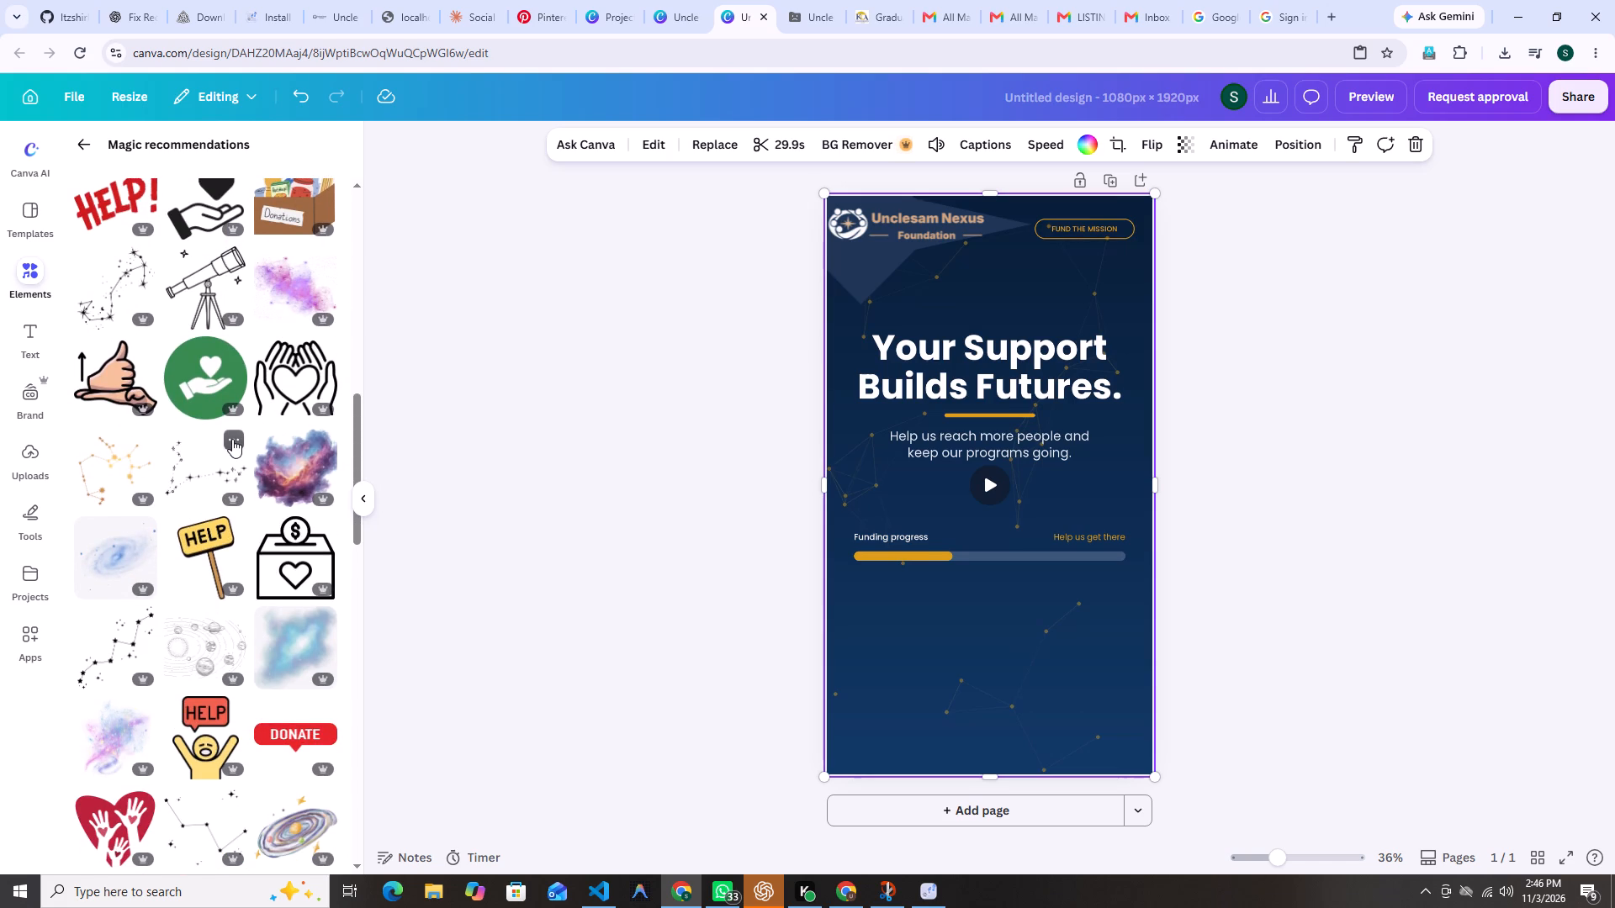
scroll(232, 439, down, 1)
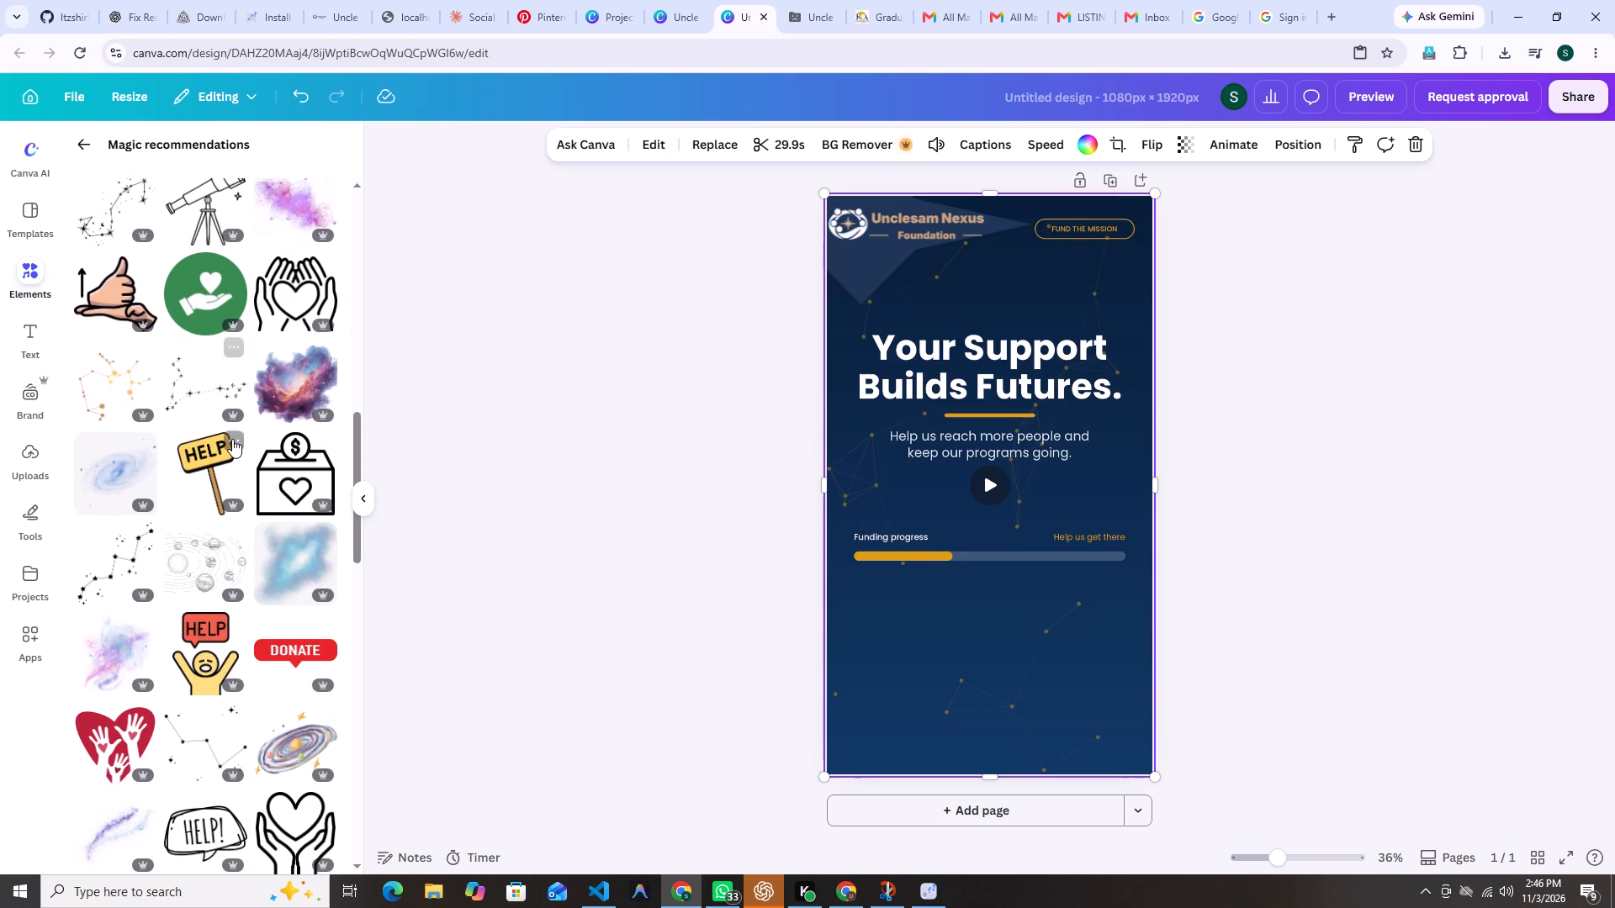
scroll(232, 439, down, 2)
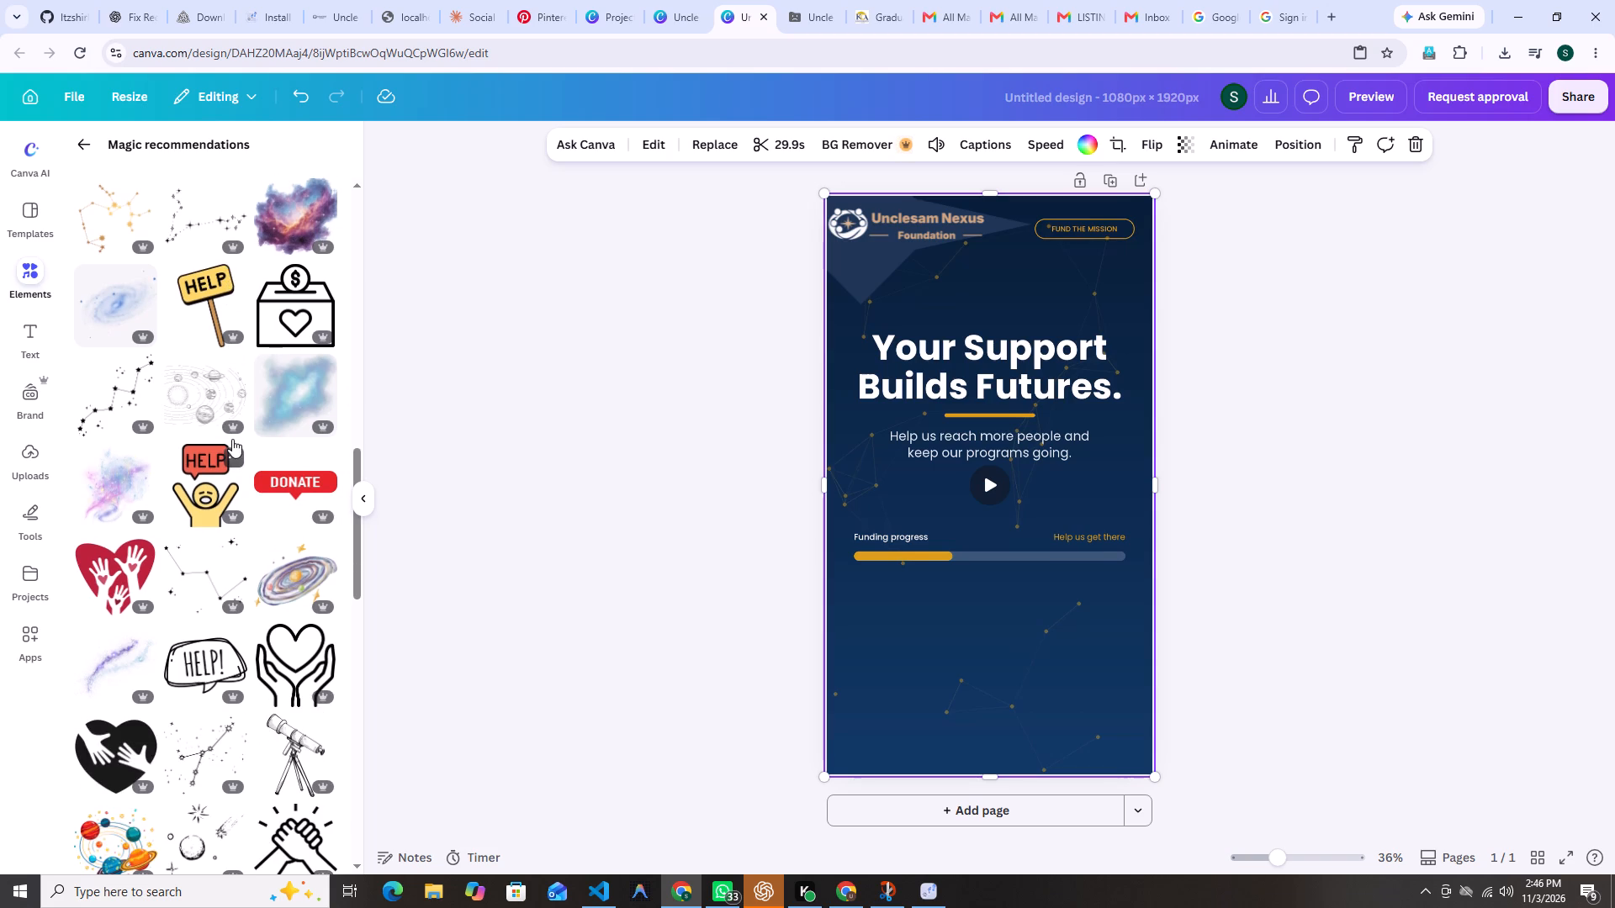
scroll(232, 439, down, 3)
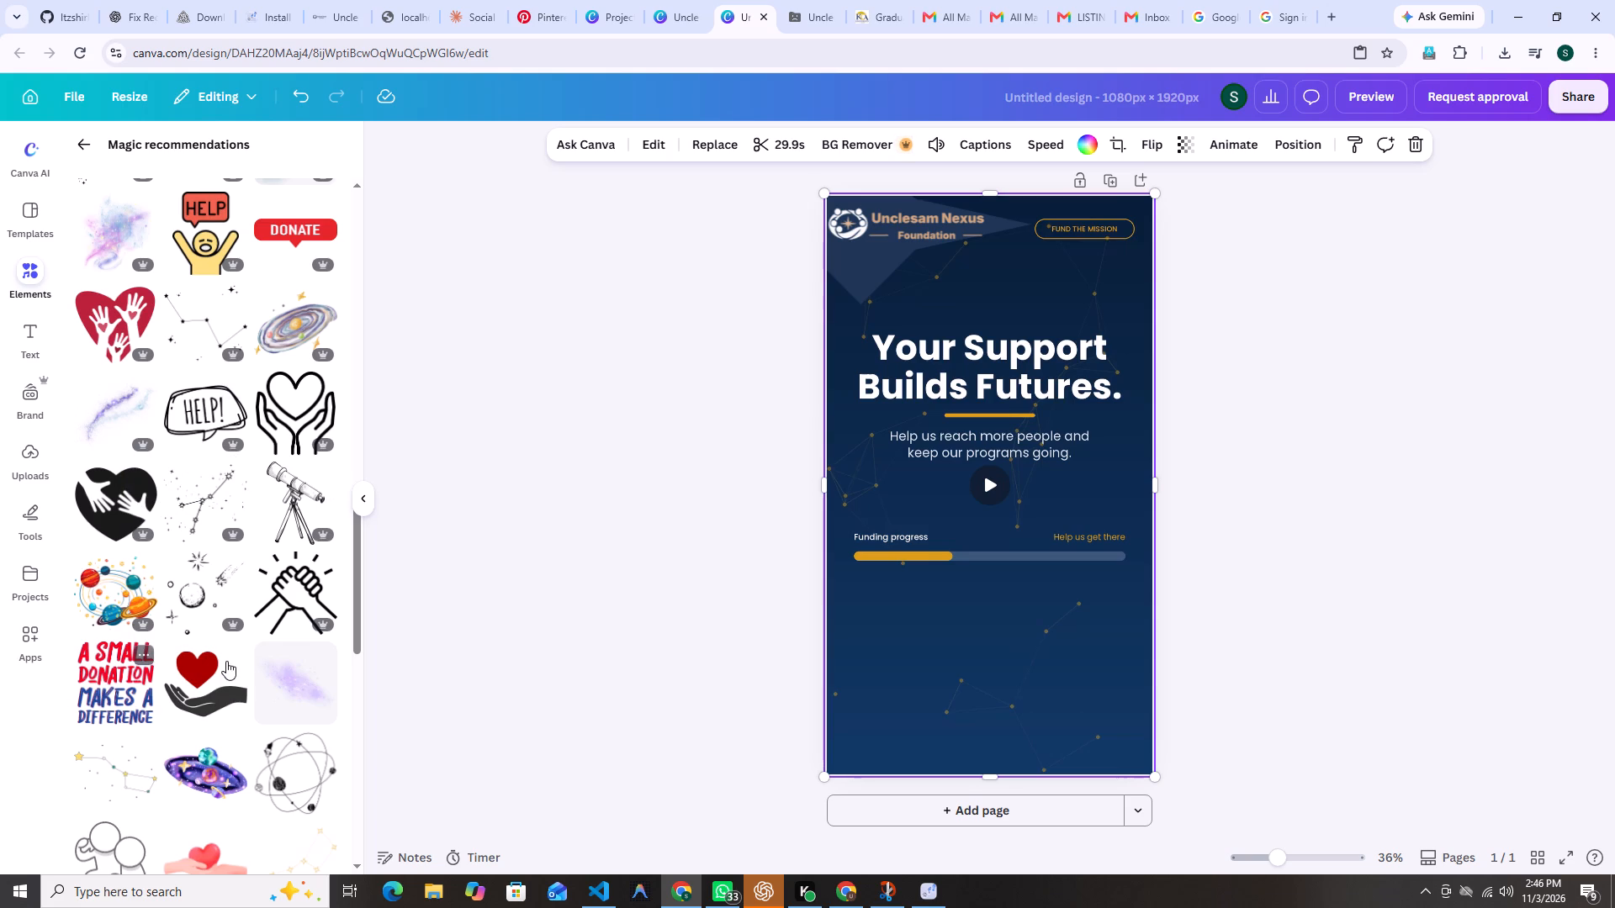
scroll(227, 661, down, 3)
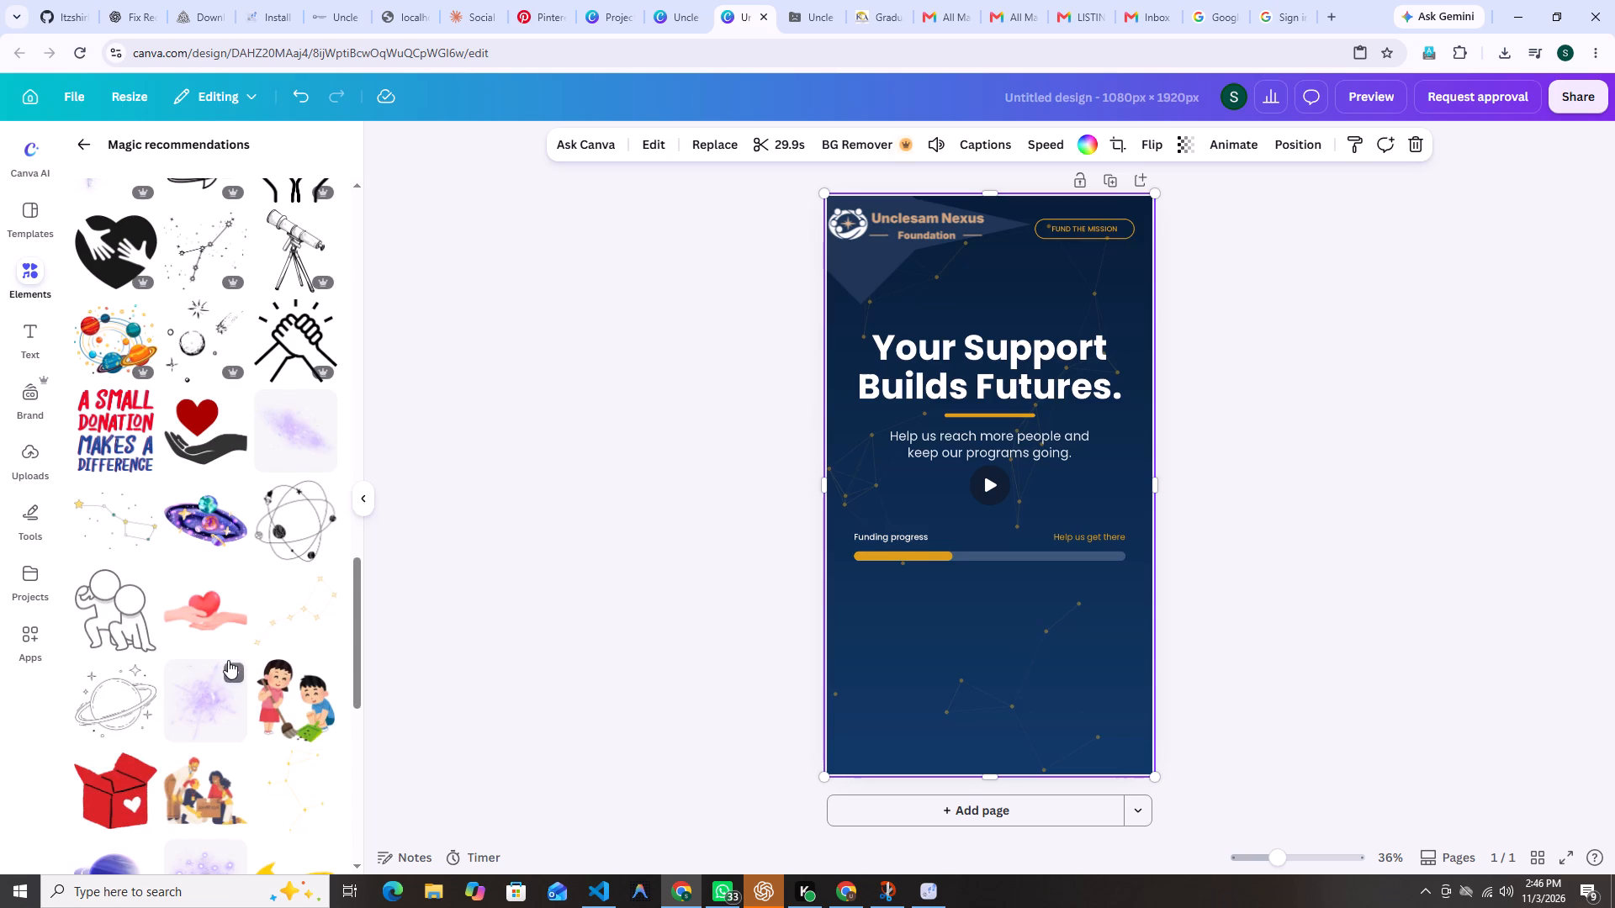
scroll(228, 660, down, 6)
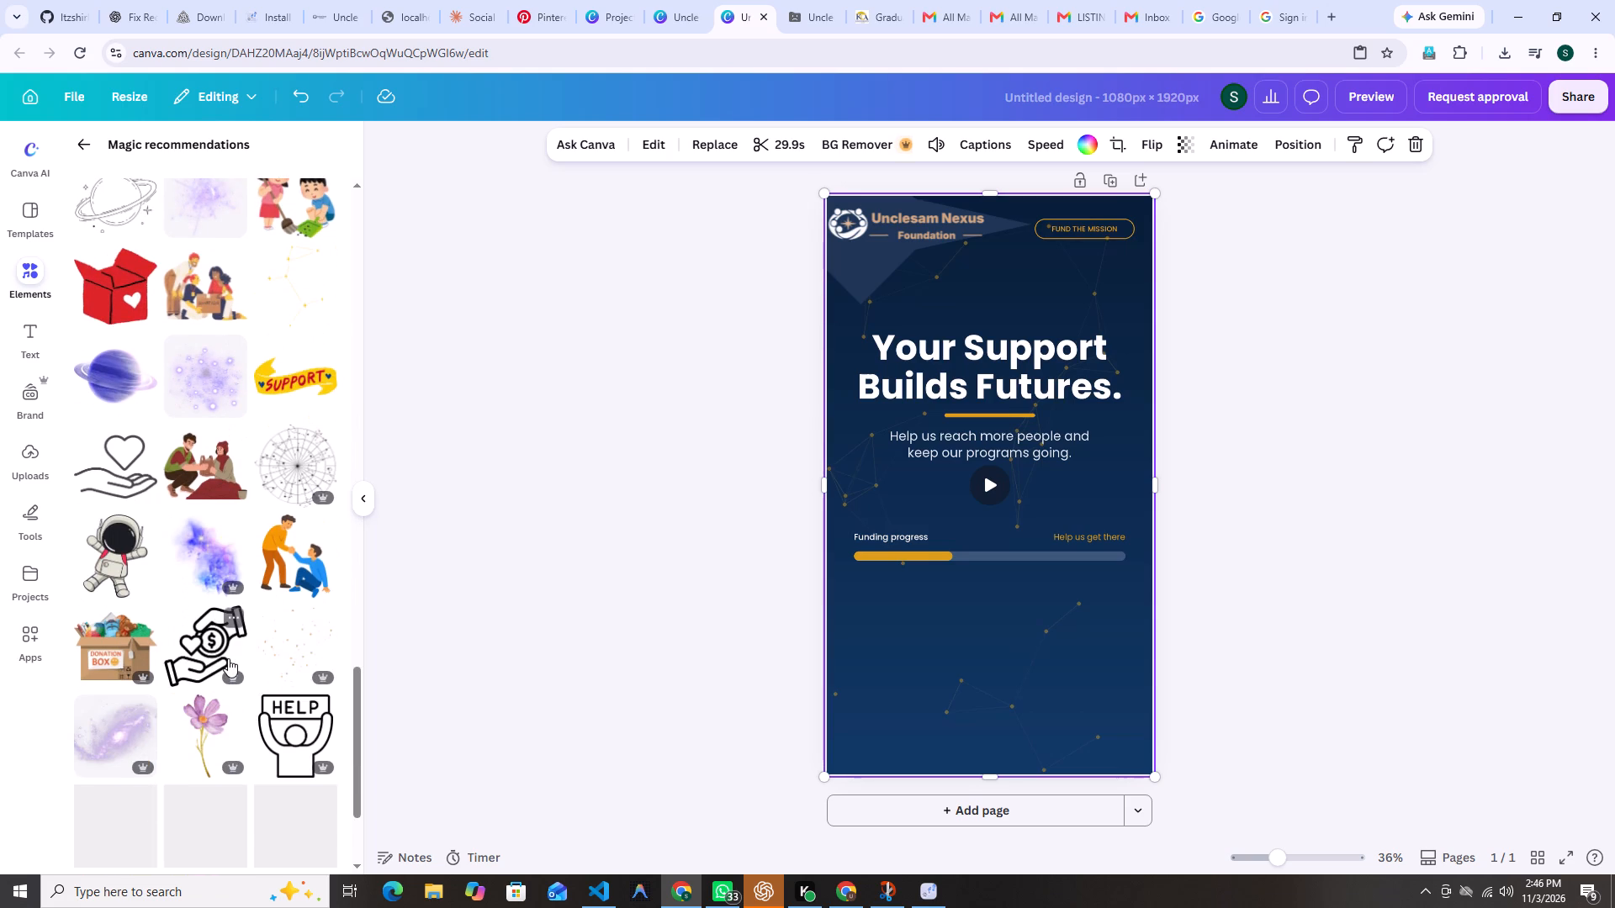
scroll(228, 658, up, 1)
scroll(228, 658, down, 2)
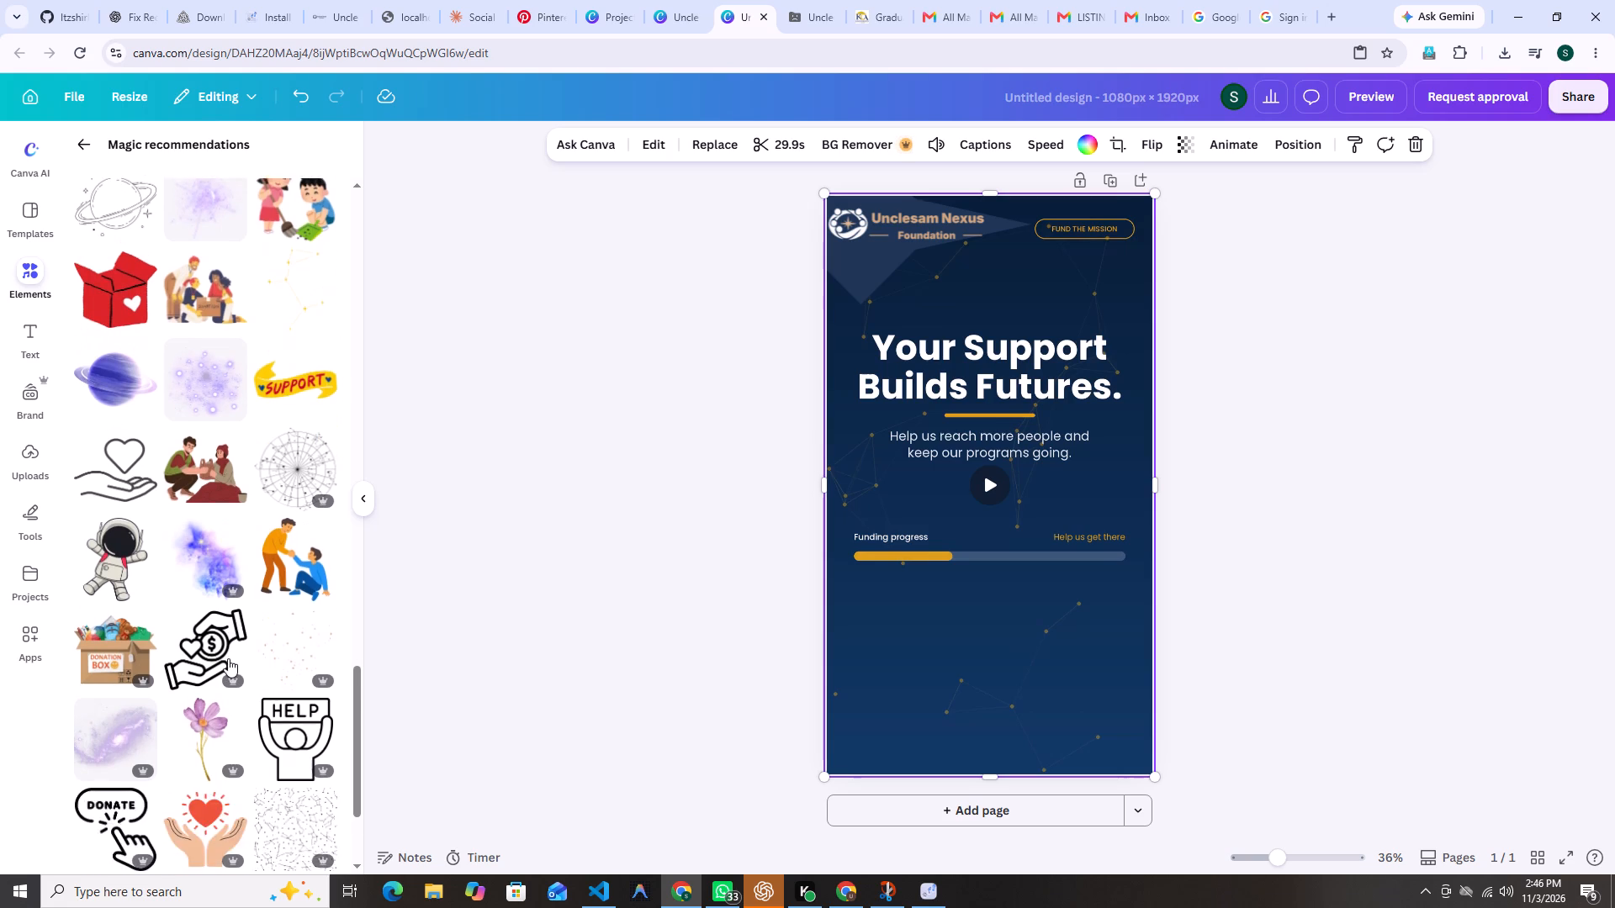
scroll(228, 658, down, 3)
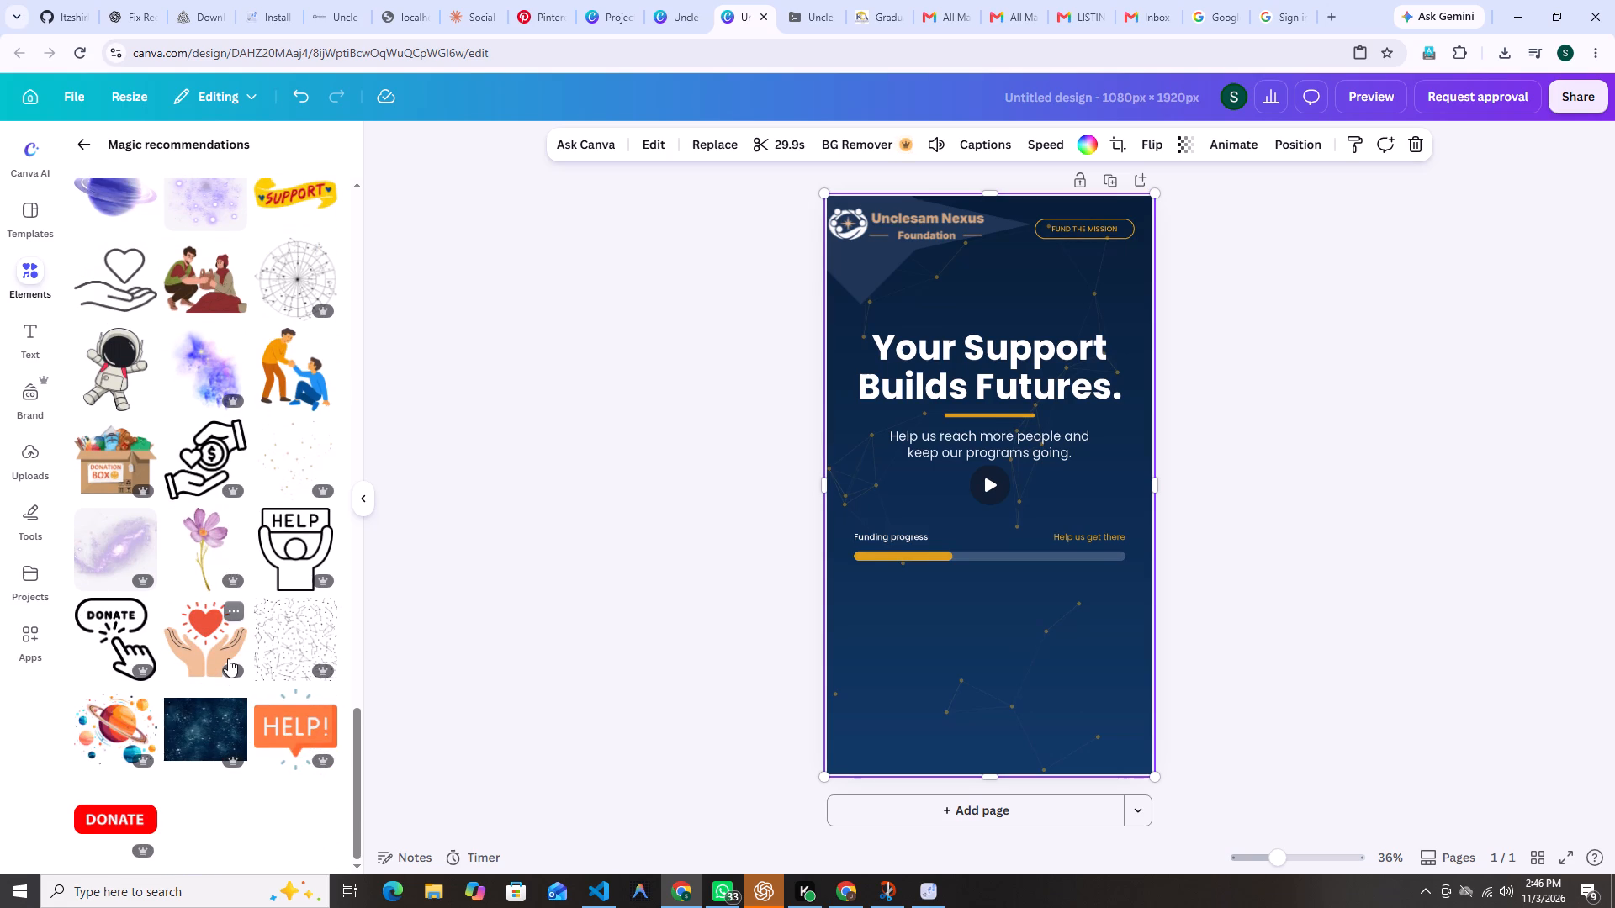
scroll(228, 658, down, 3)
scroll(228, 658, up, 3)
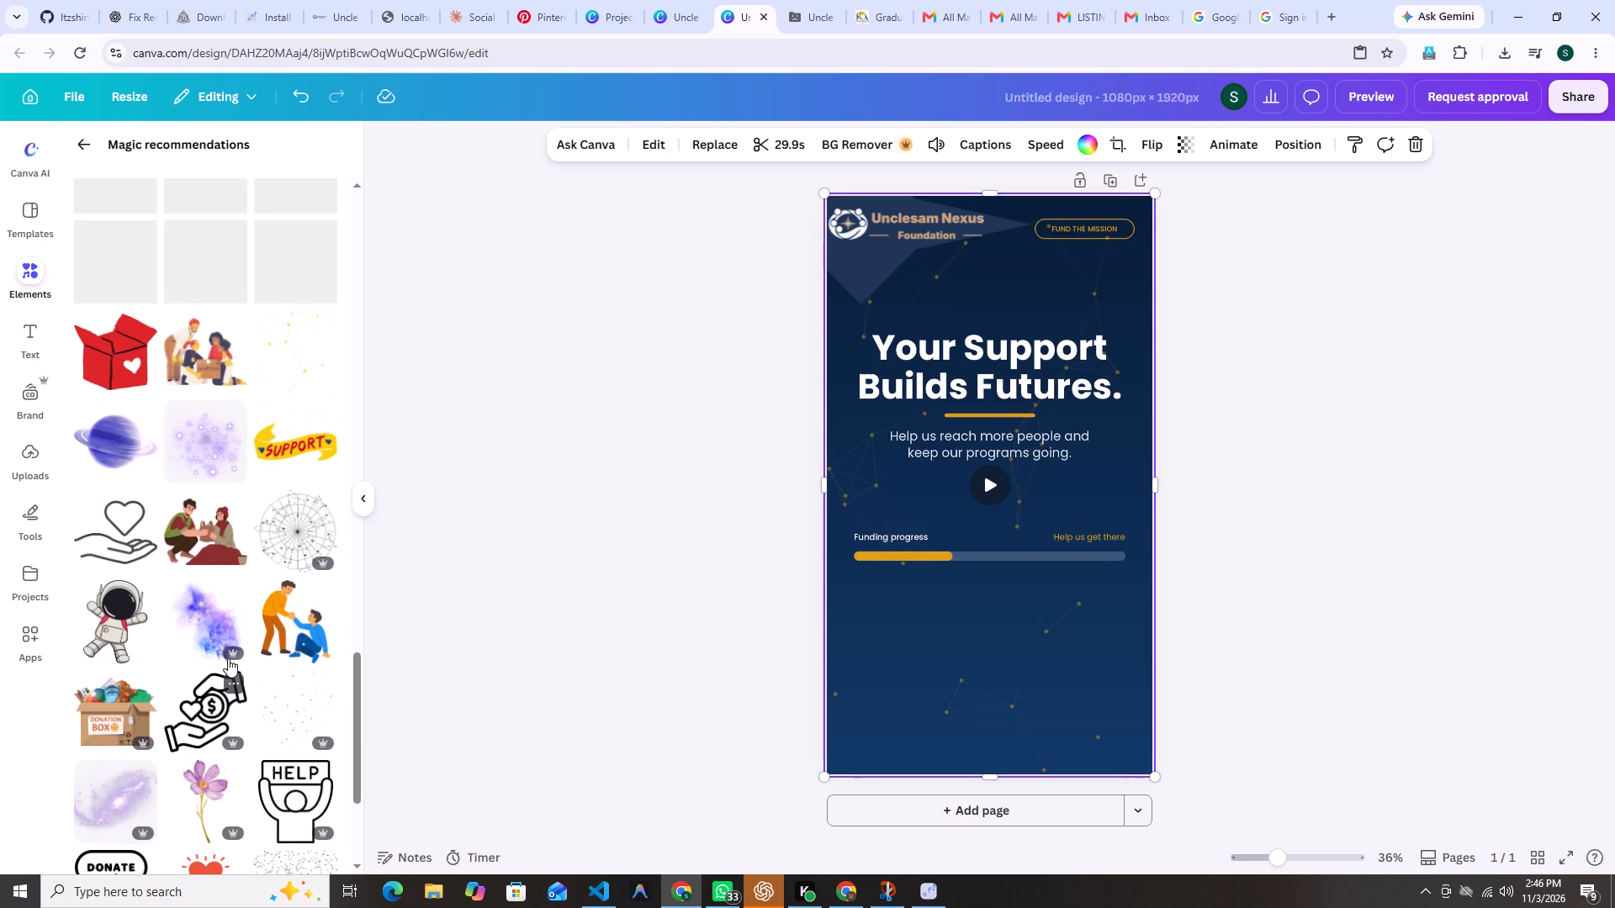
scroll(228, 655, up, 3)
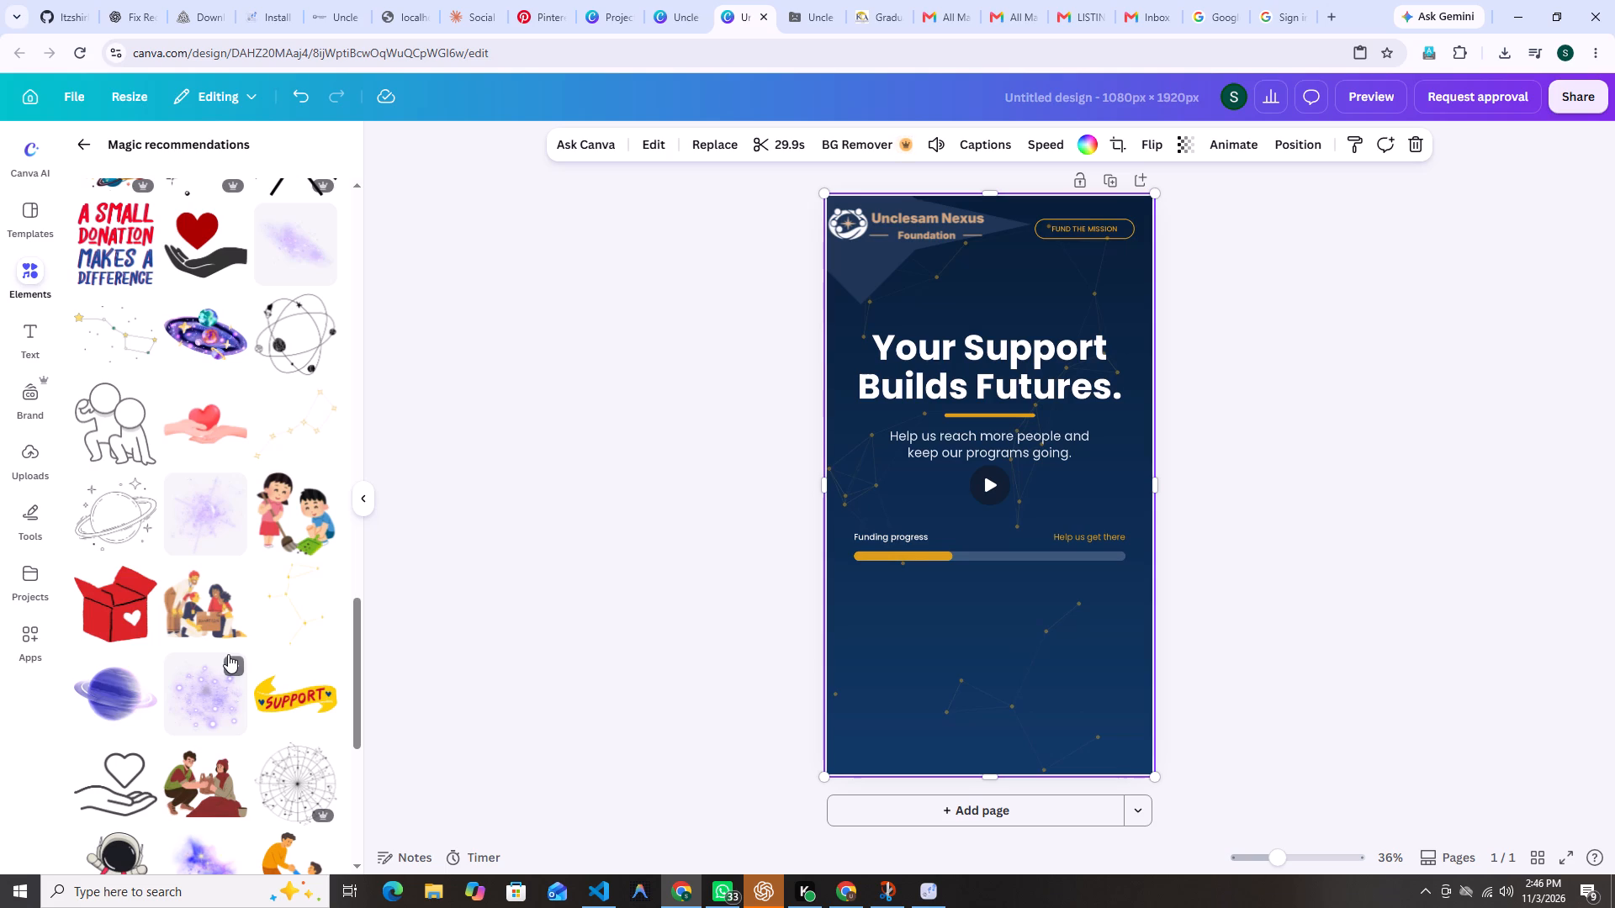
scroll(228, 654, up, 1)
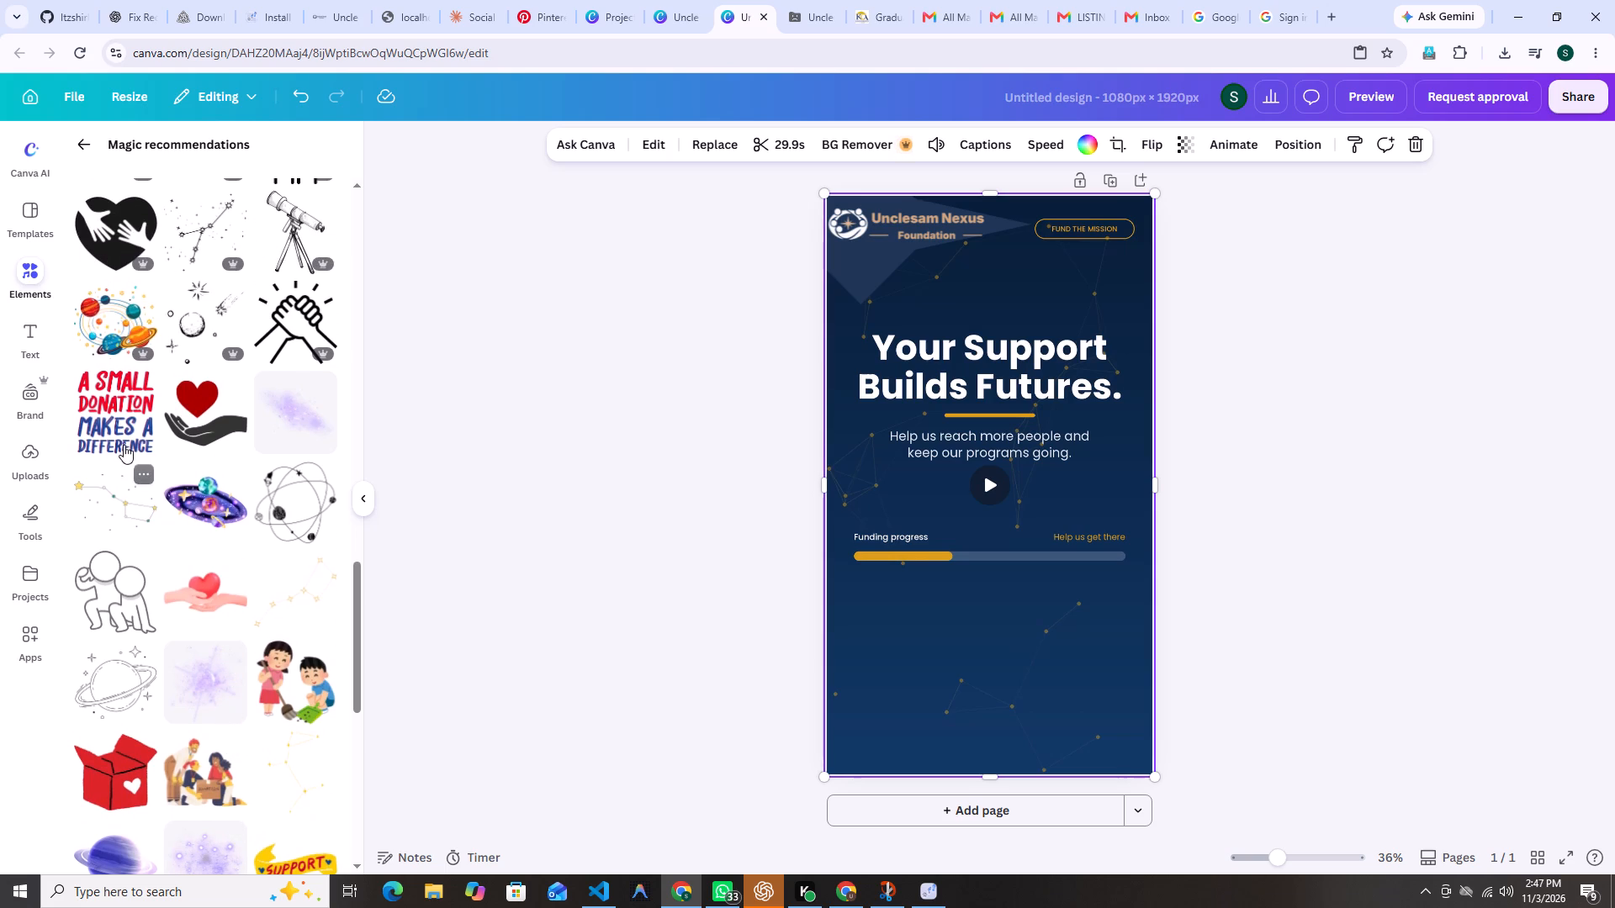
click(119, 434)
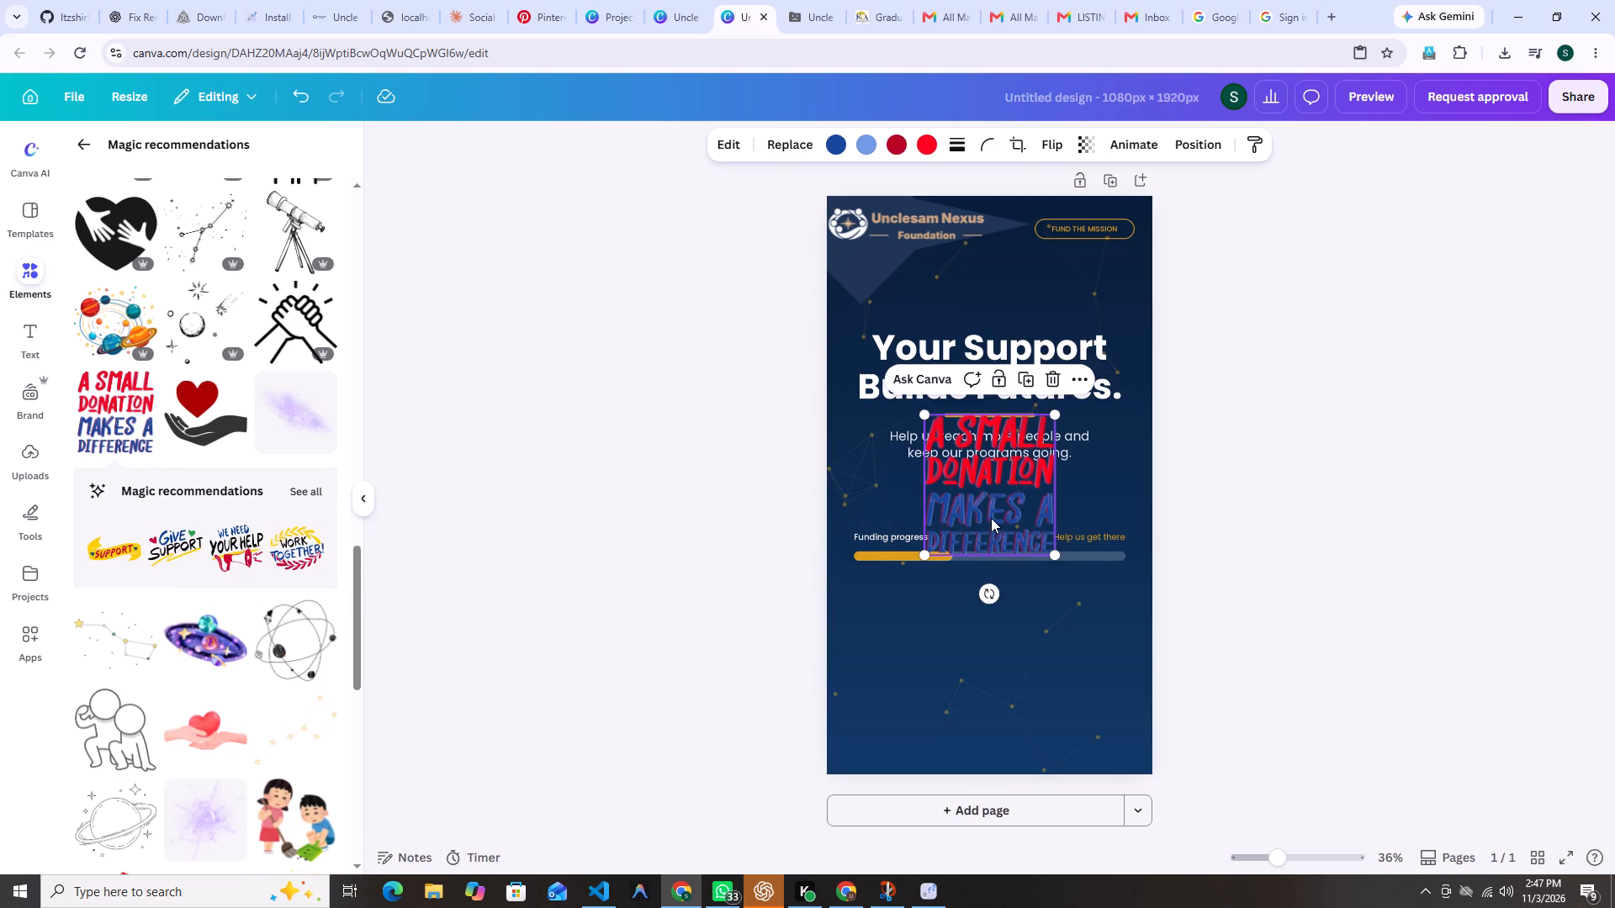
Move the donation graphic below the funding progress bar and shrink it into the page's lower-left corner.
drag(991, 510, 931, 701)
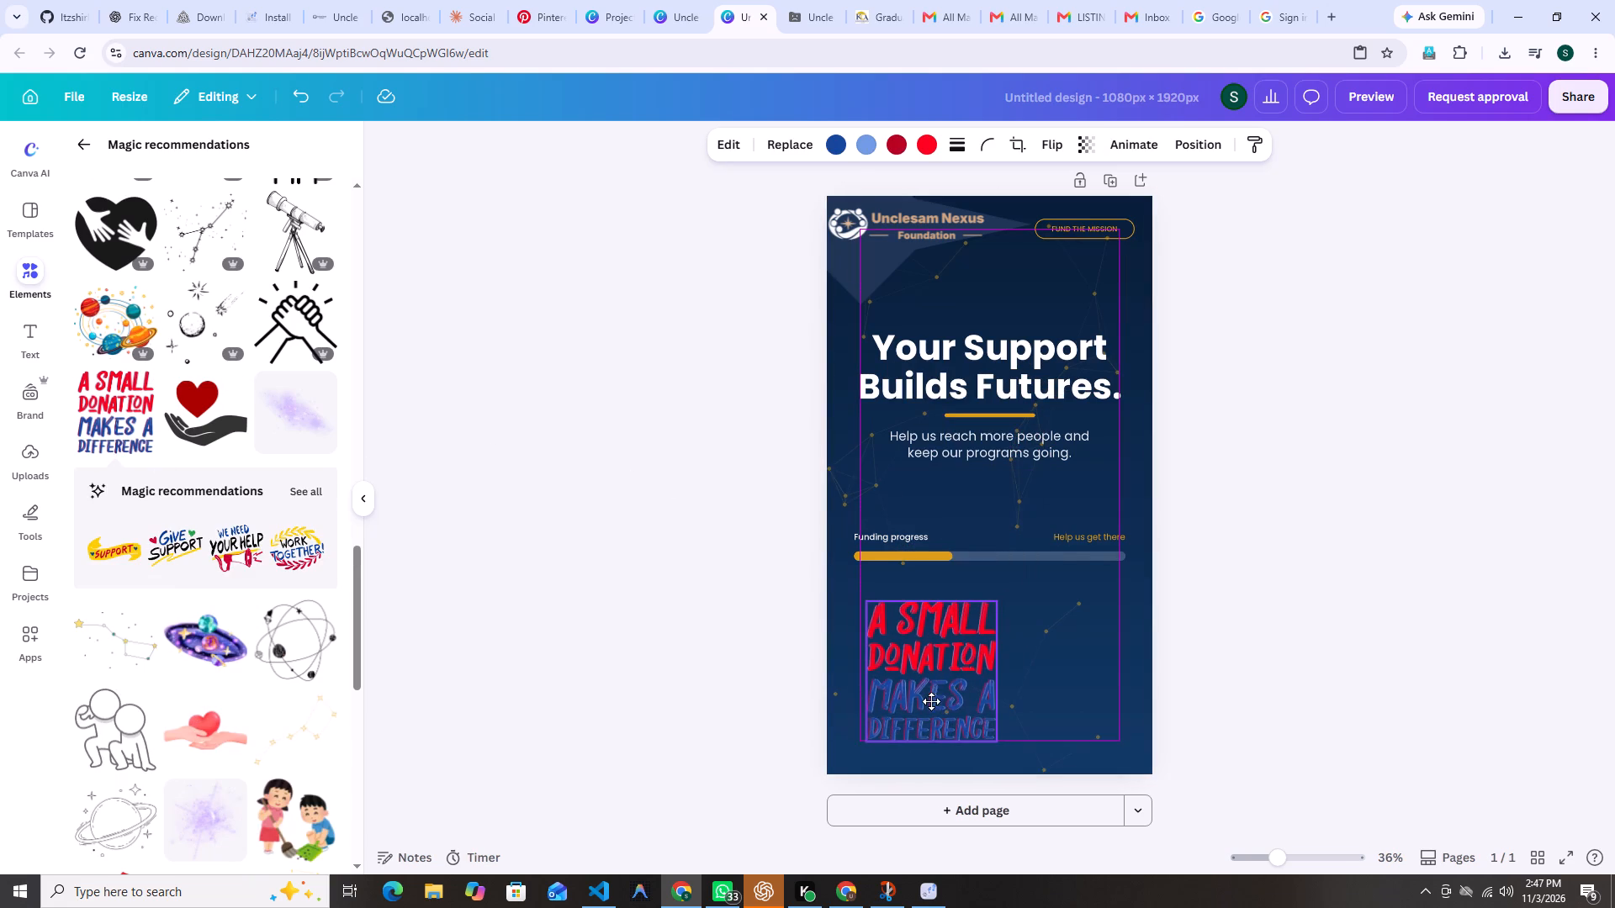
drag(931, 701, 922, 708)
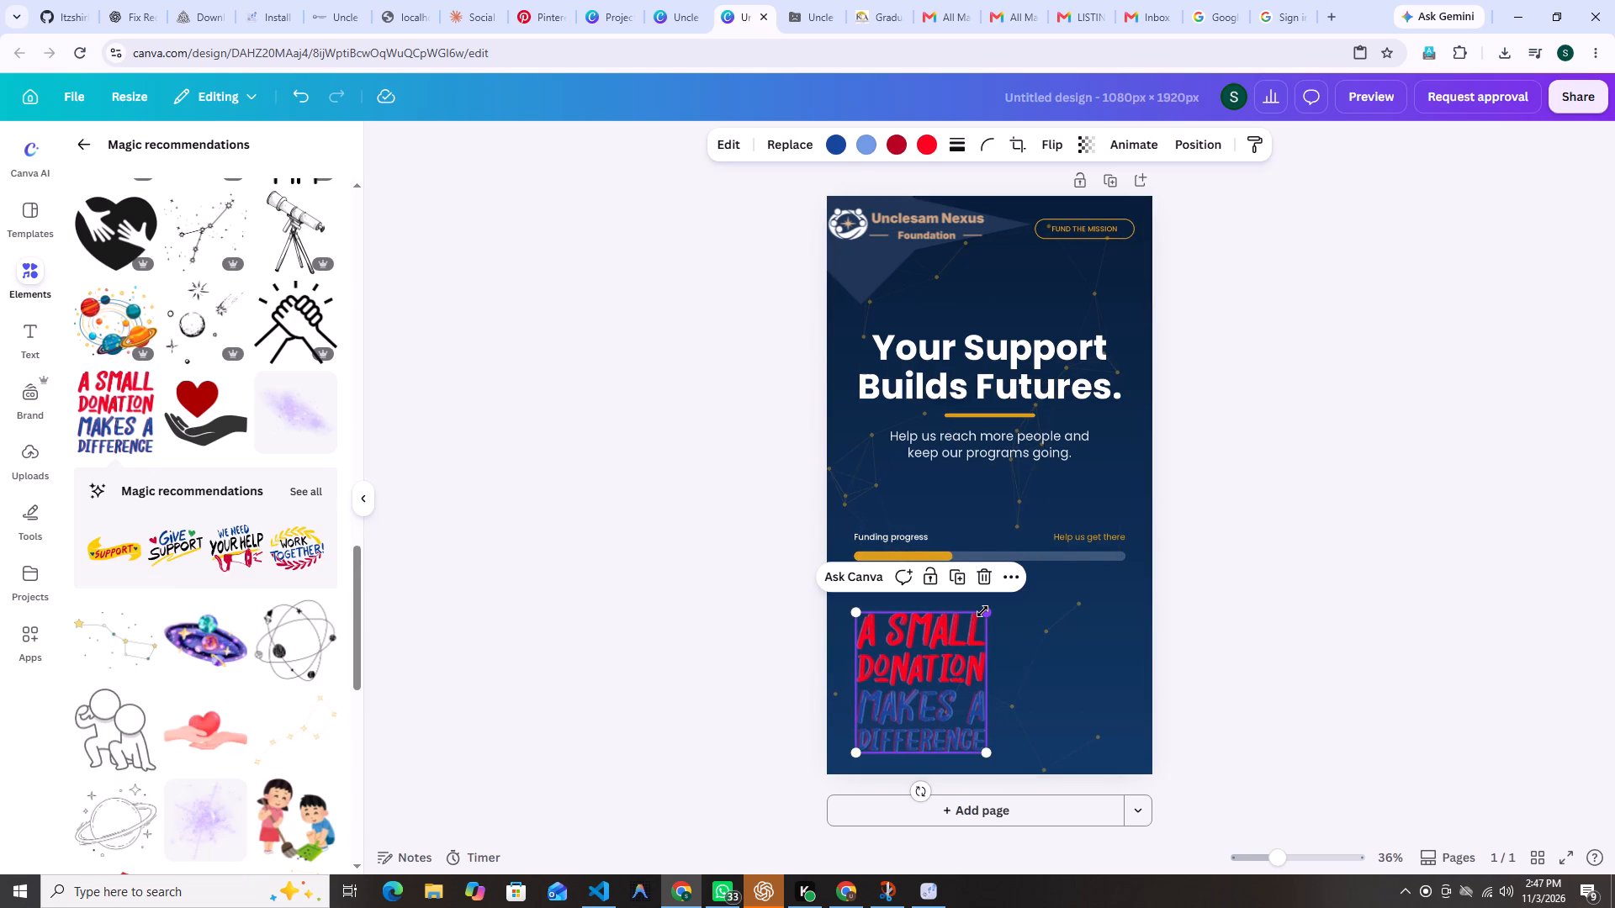
drag(982, 611, 910, 680)
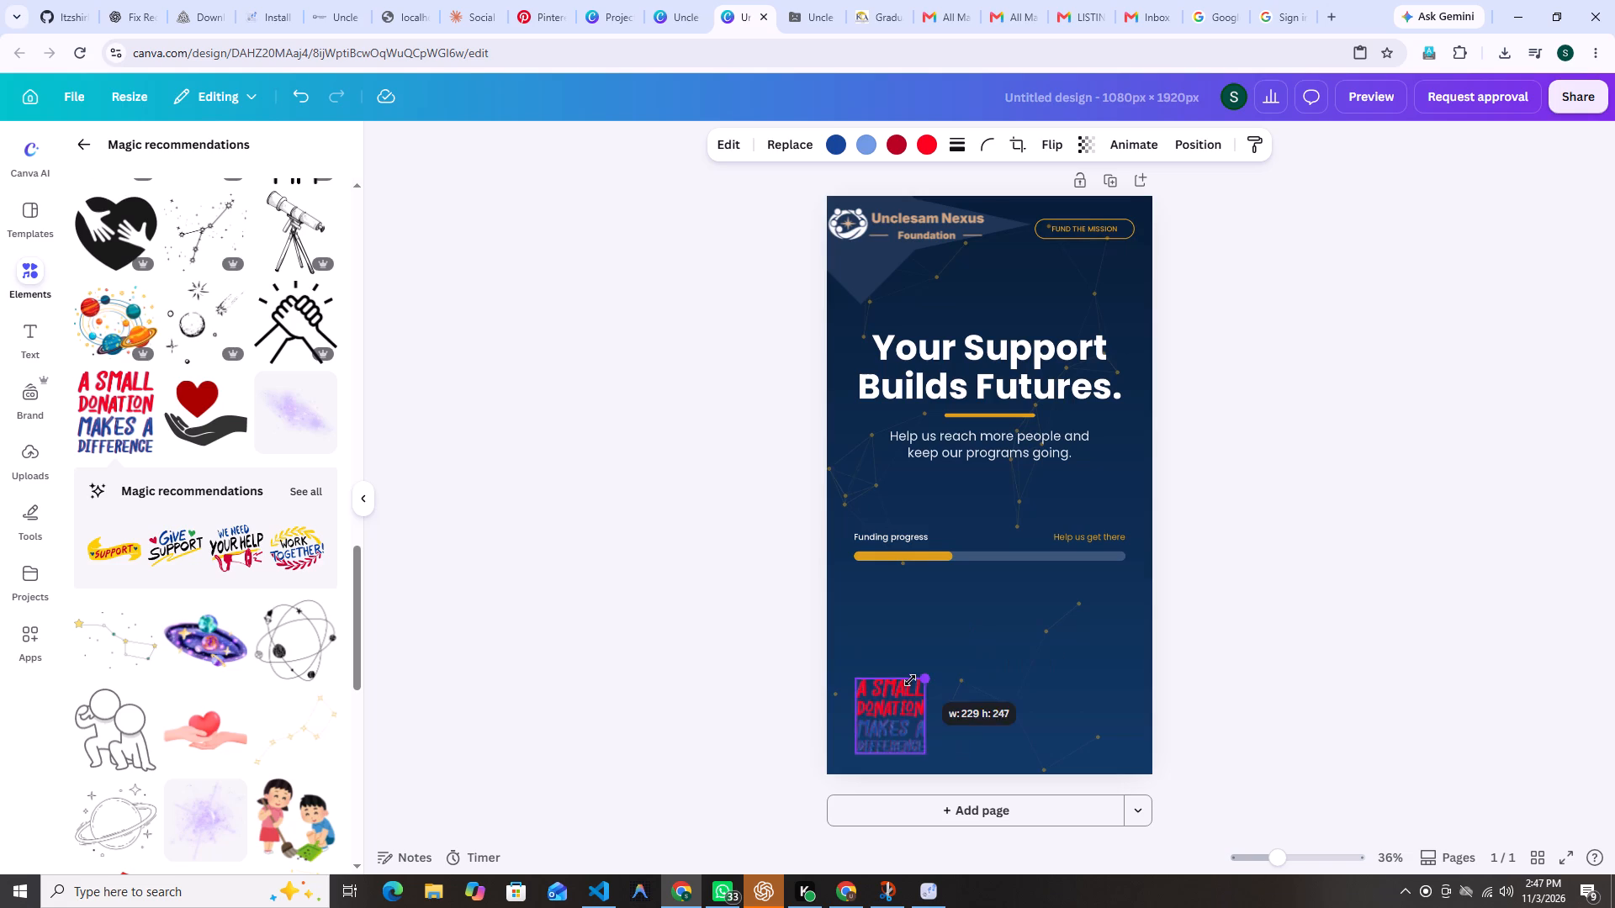
drag(910, 680, 912, 690)
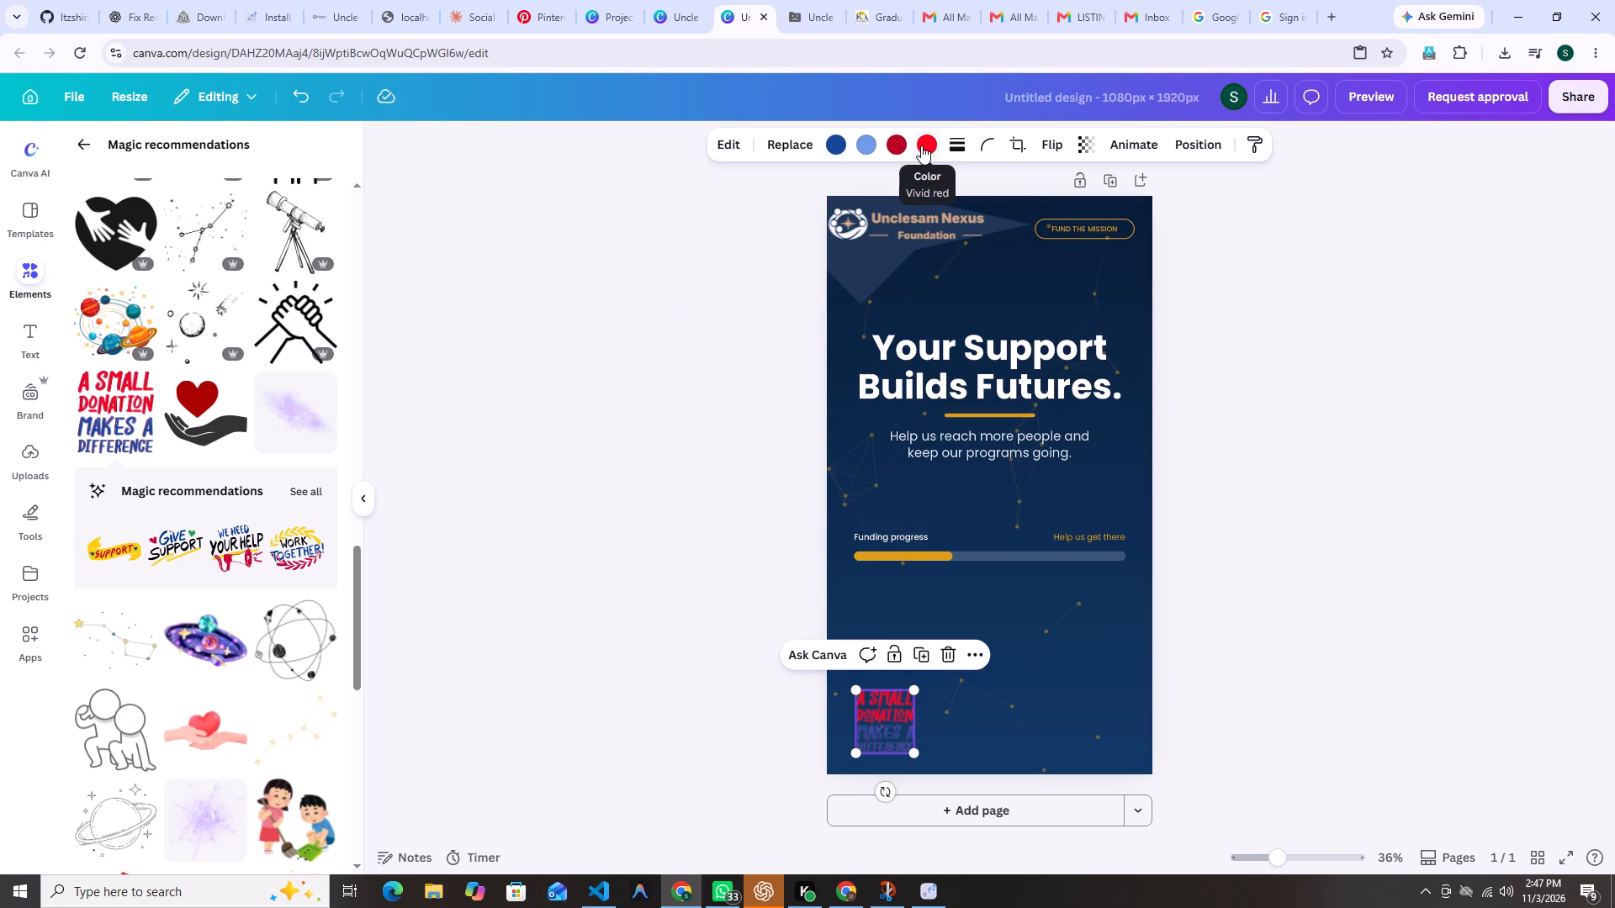
Recolor the donation graphic's vivid red parts to yellow and its light blue parts to white (#ffffff).
click(921, 145)
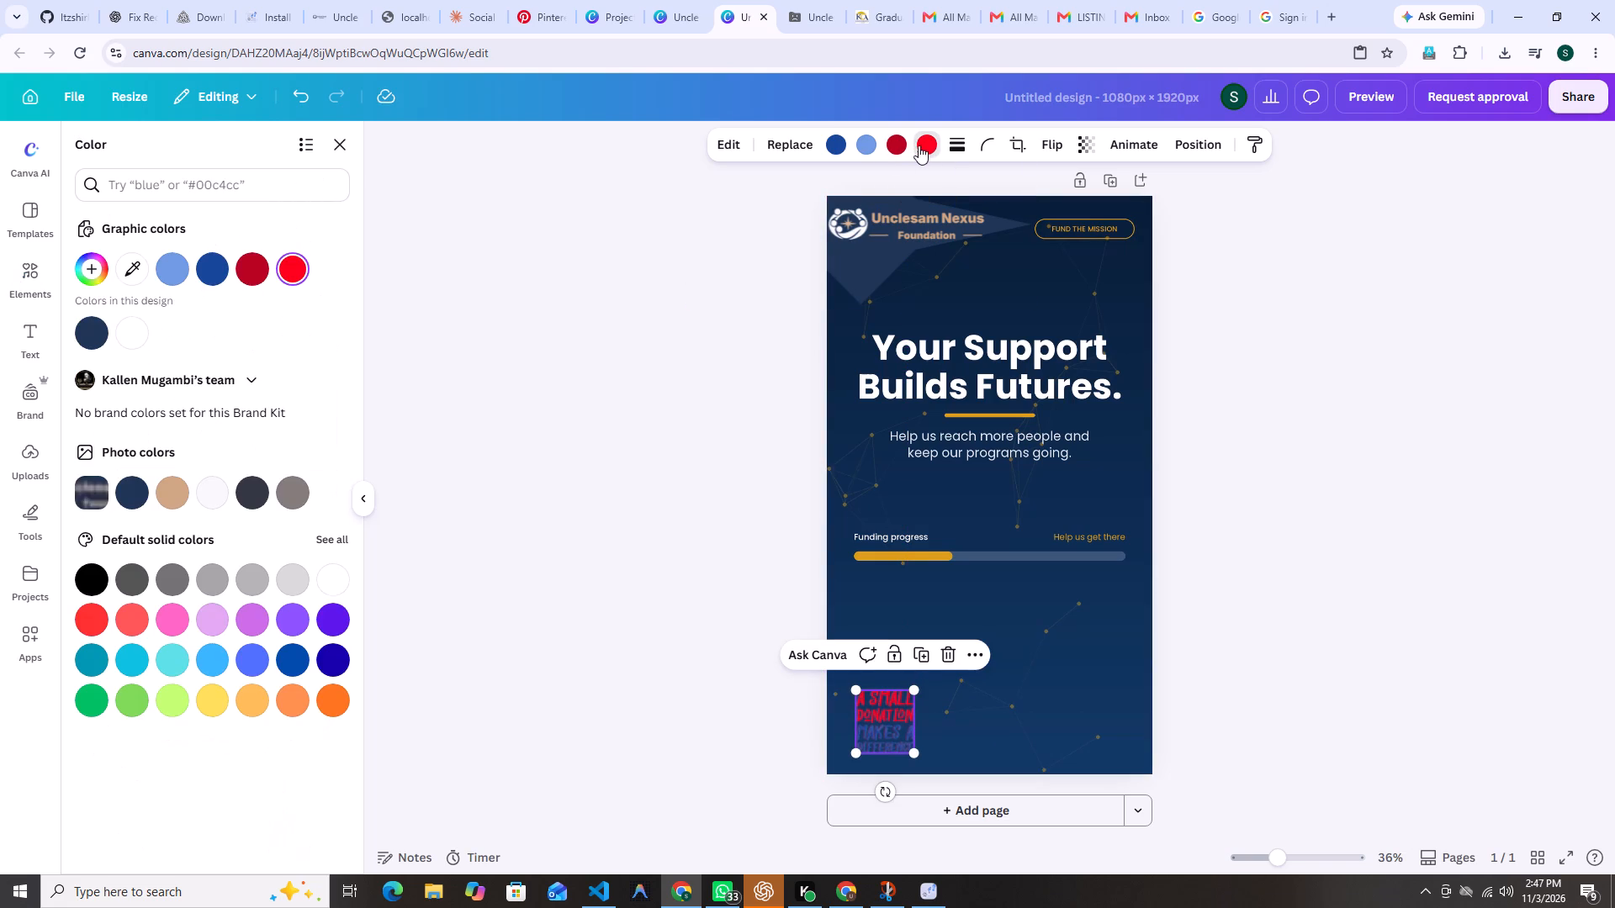
click(212, 702)
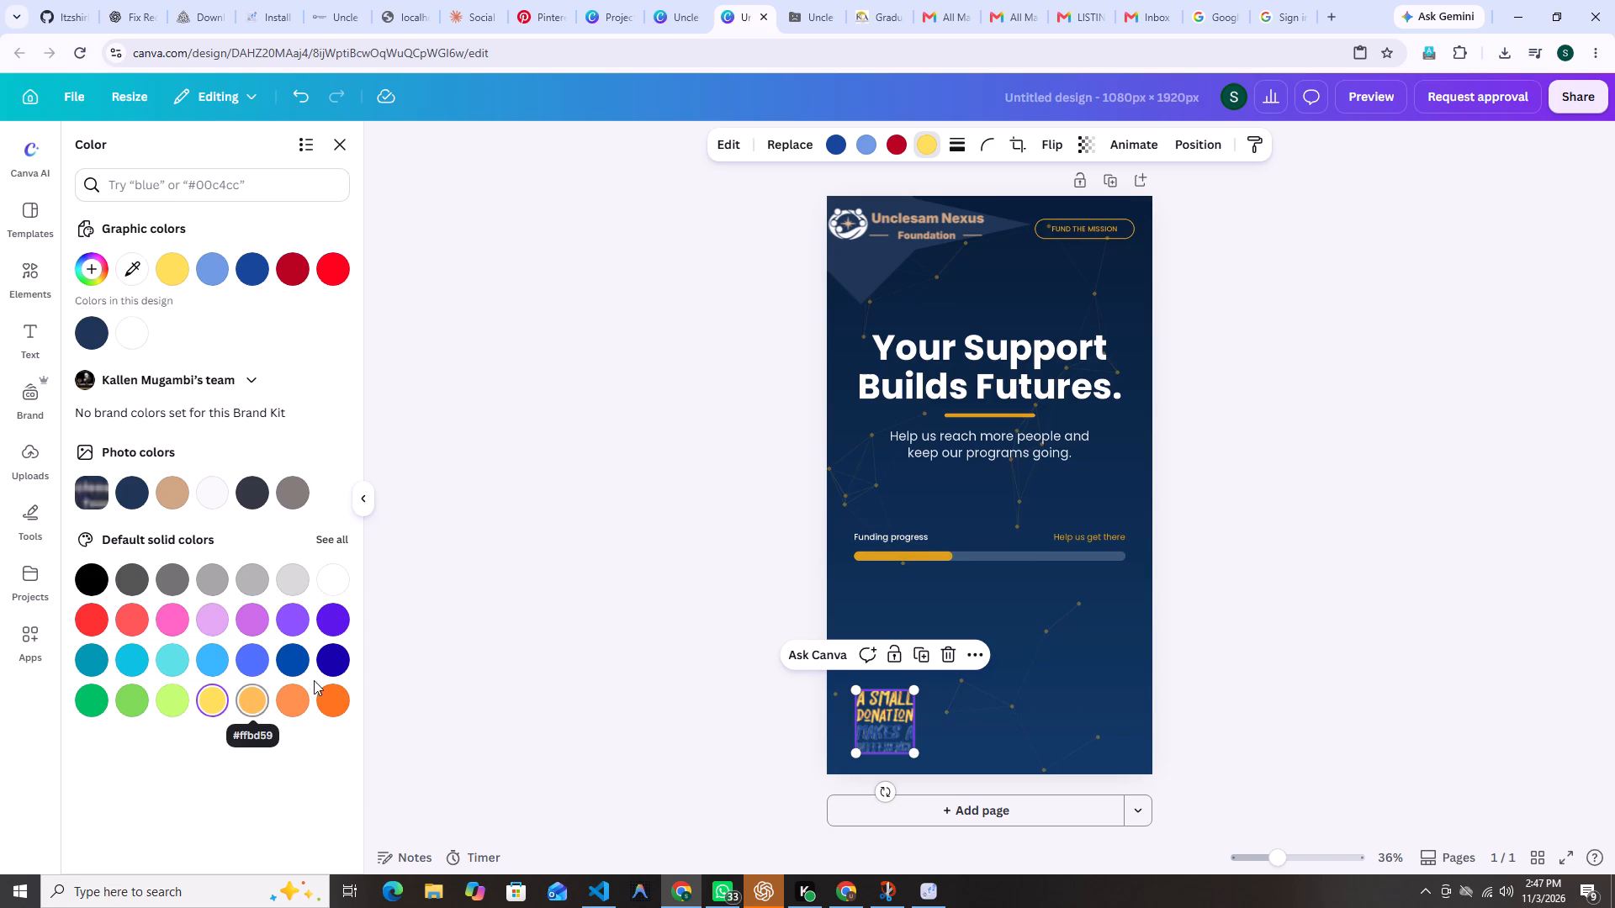
click(872, 144)
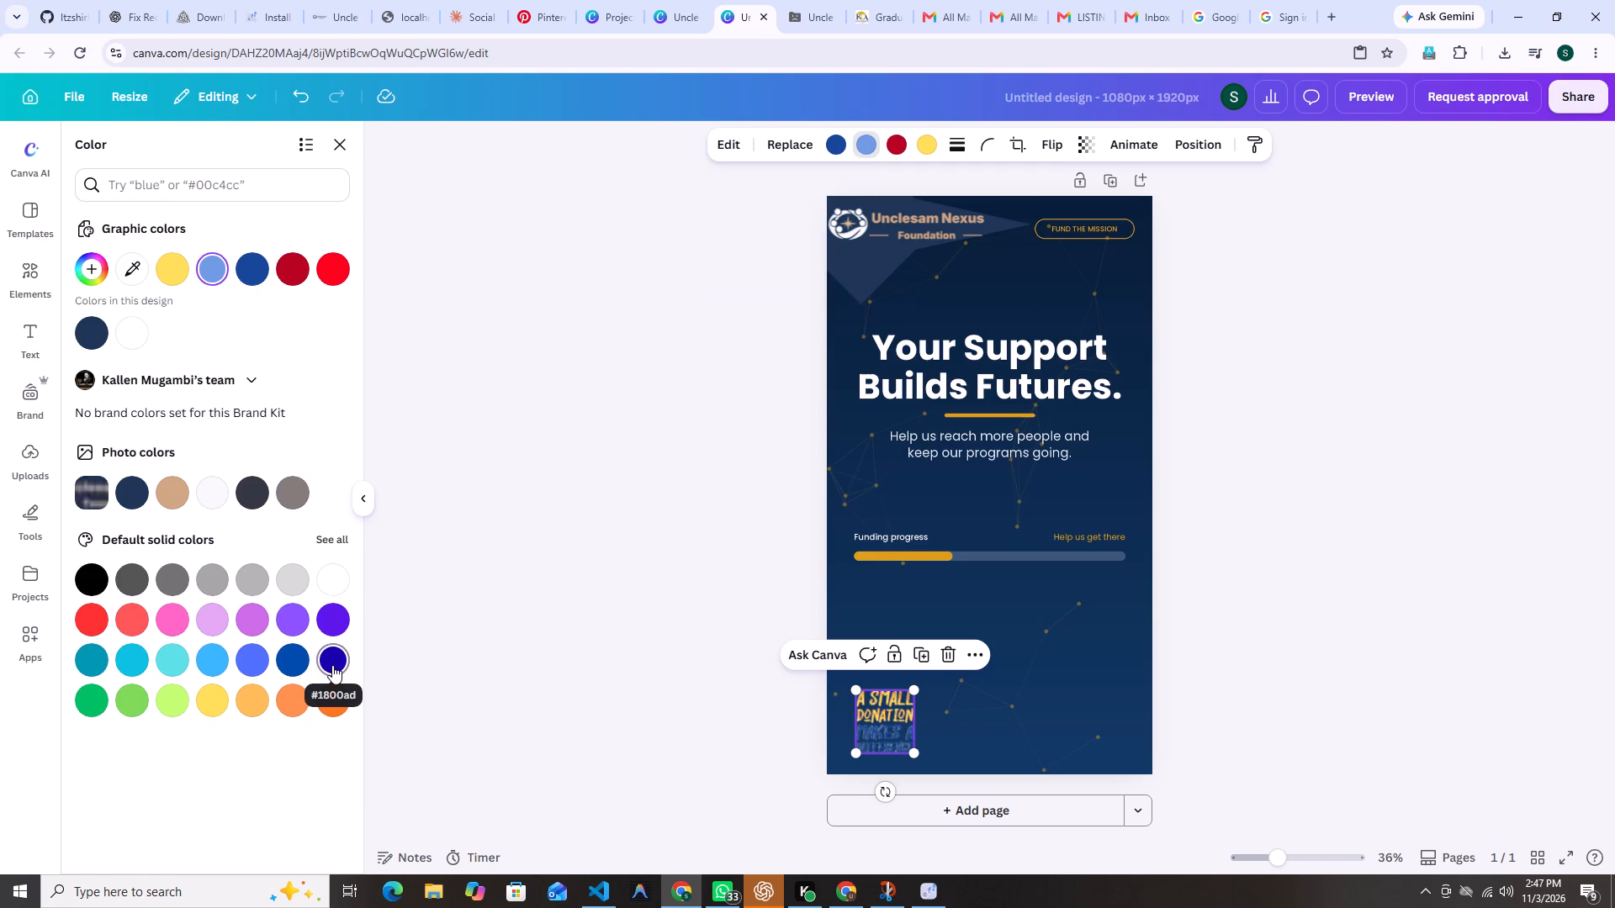
click(332, 584)
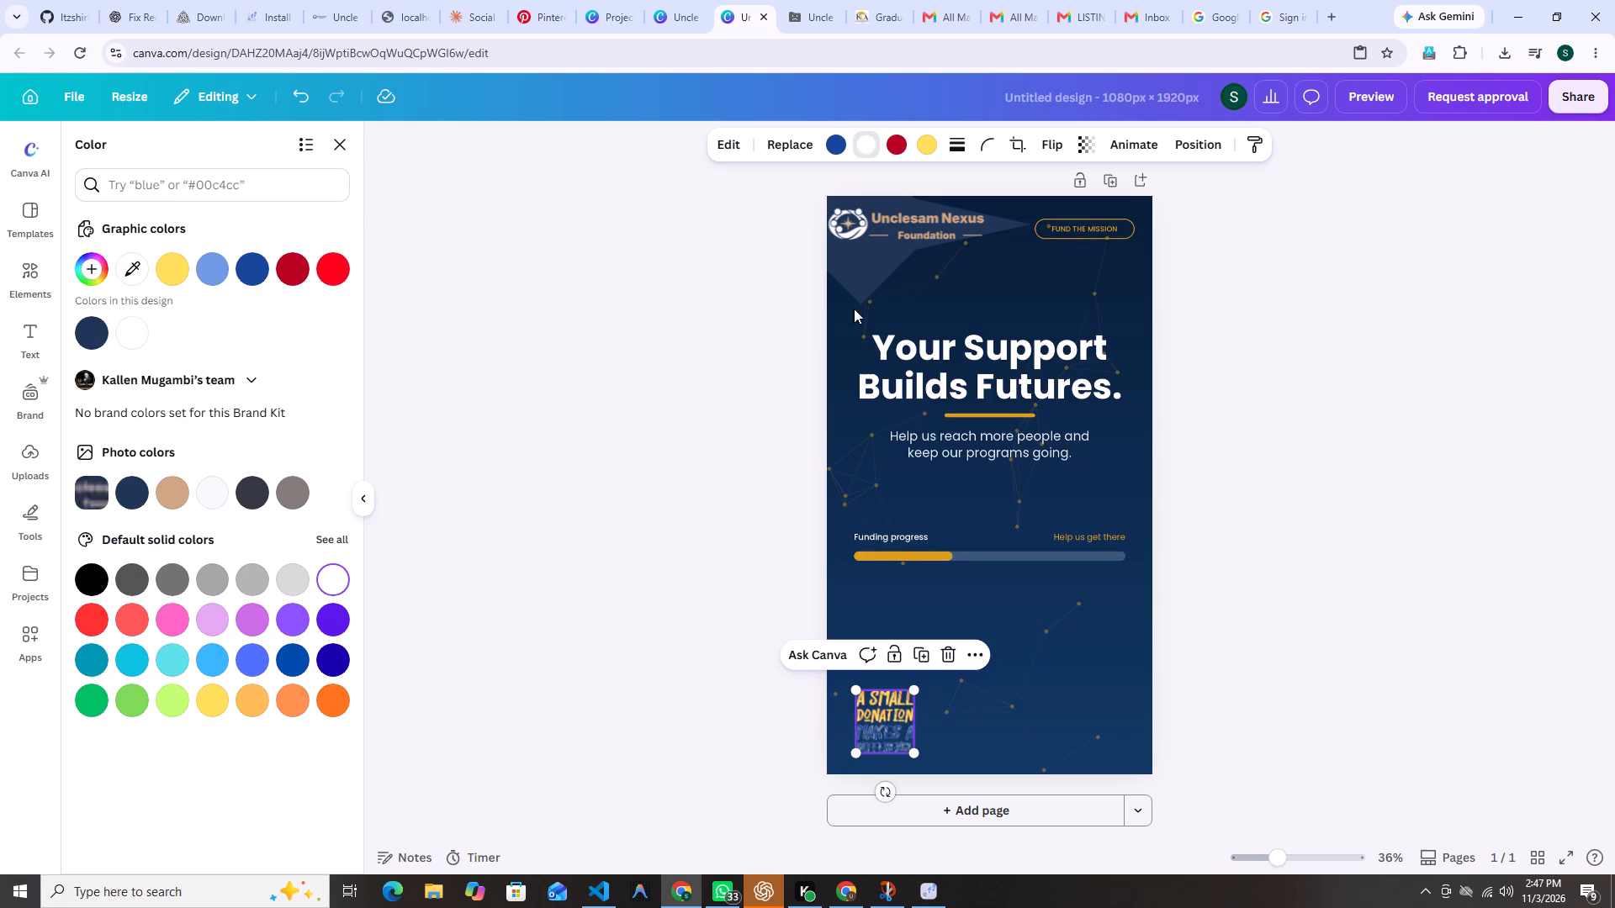
Recolor the donation graphic's dark blue parts to white and its dark red parts to yellow (#ffde59).
click(835, 152)
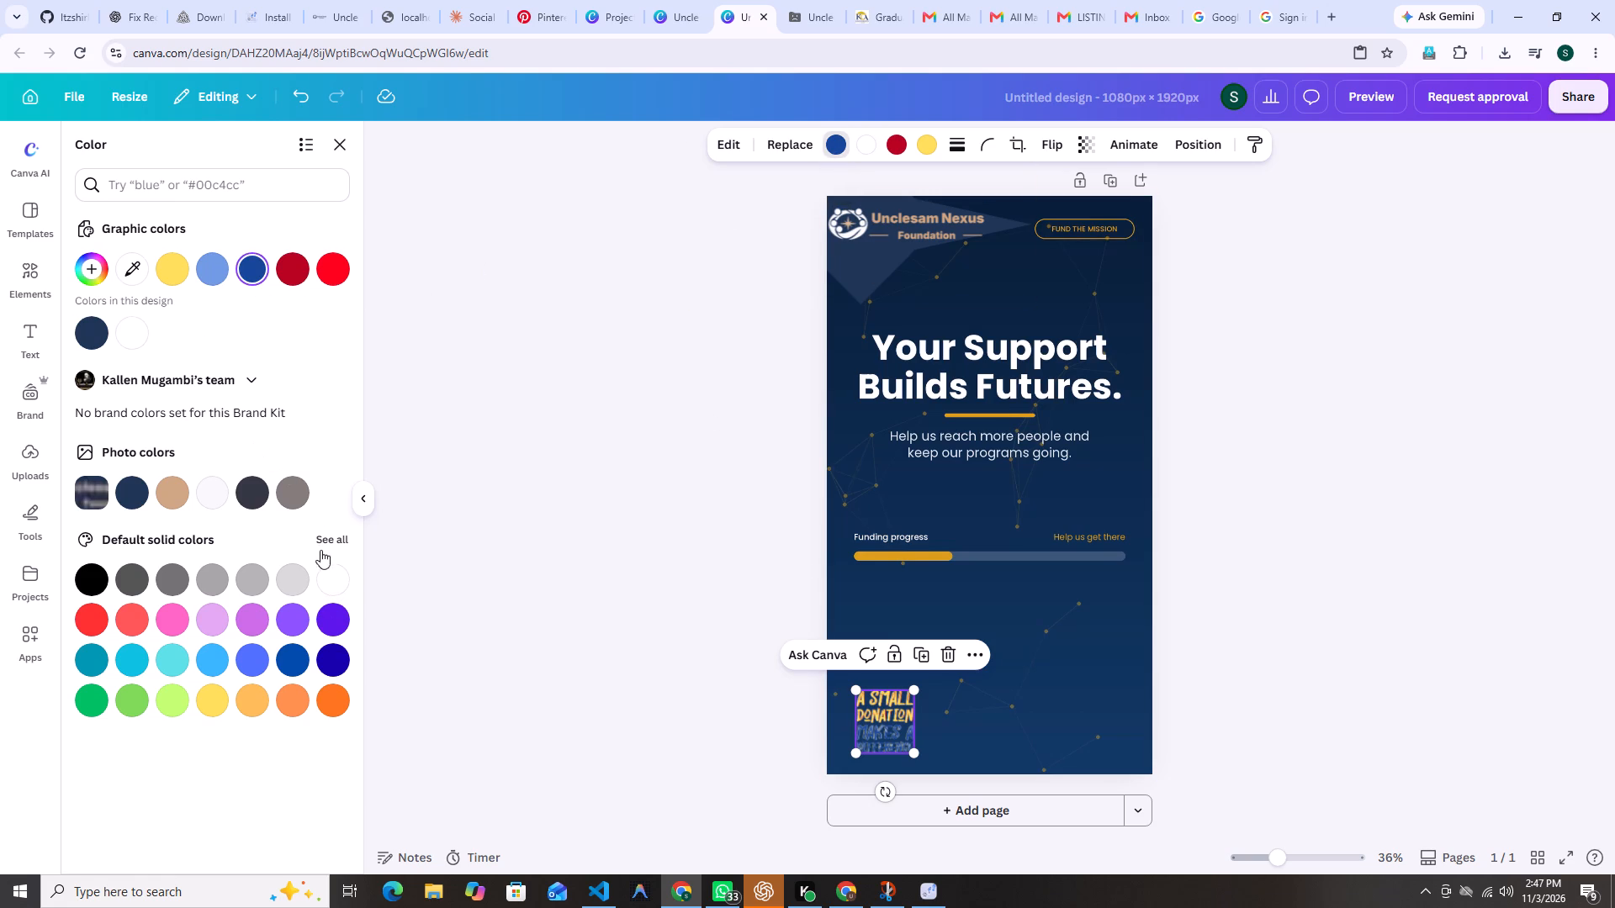
click(331, 574)
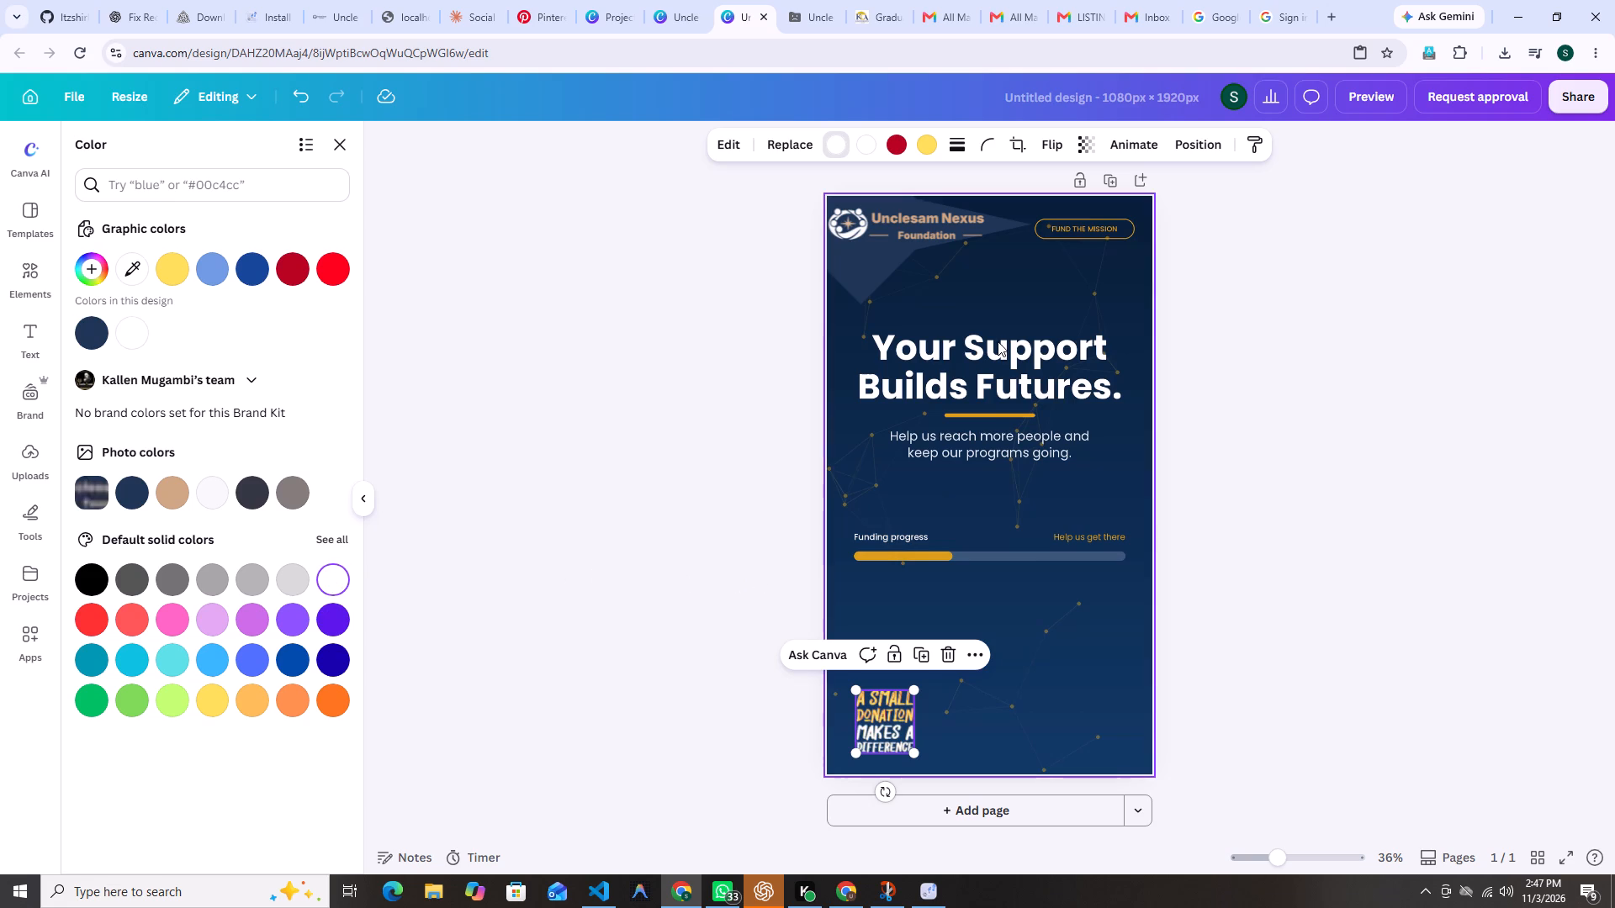
click(894, 140)
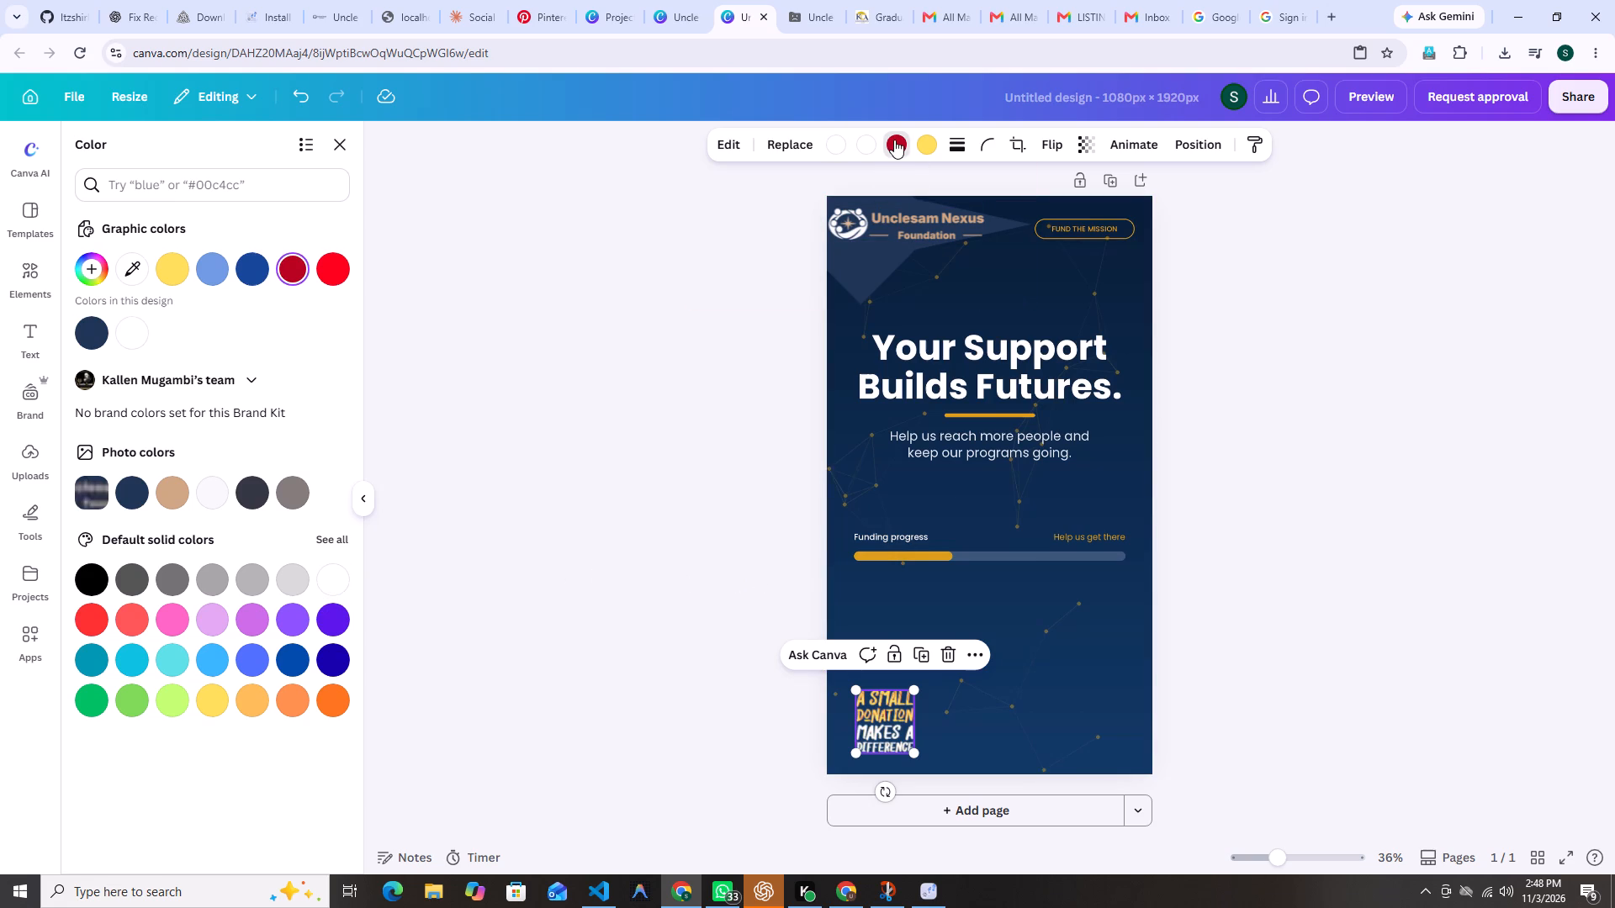
click(221, 696)
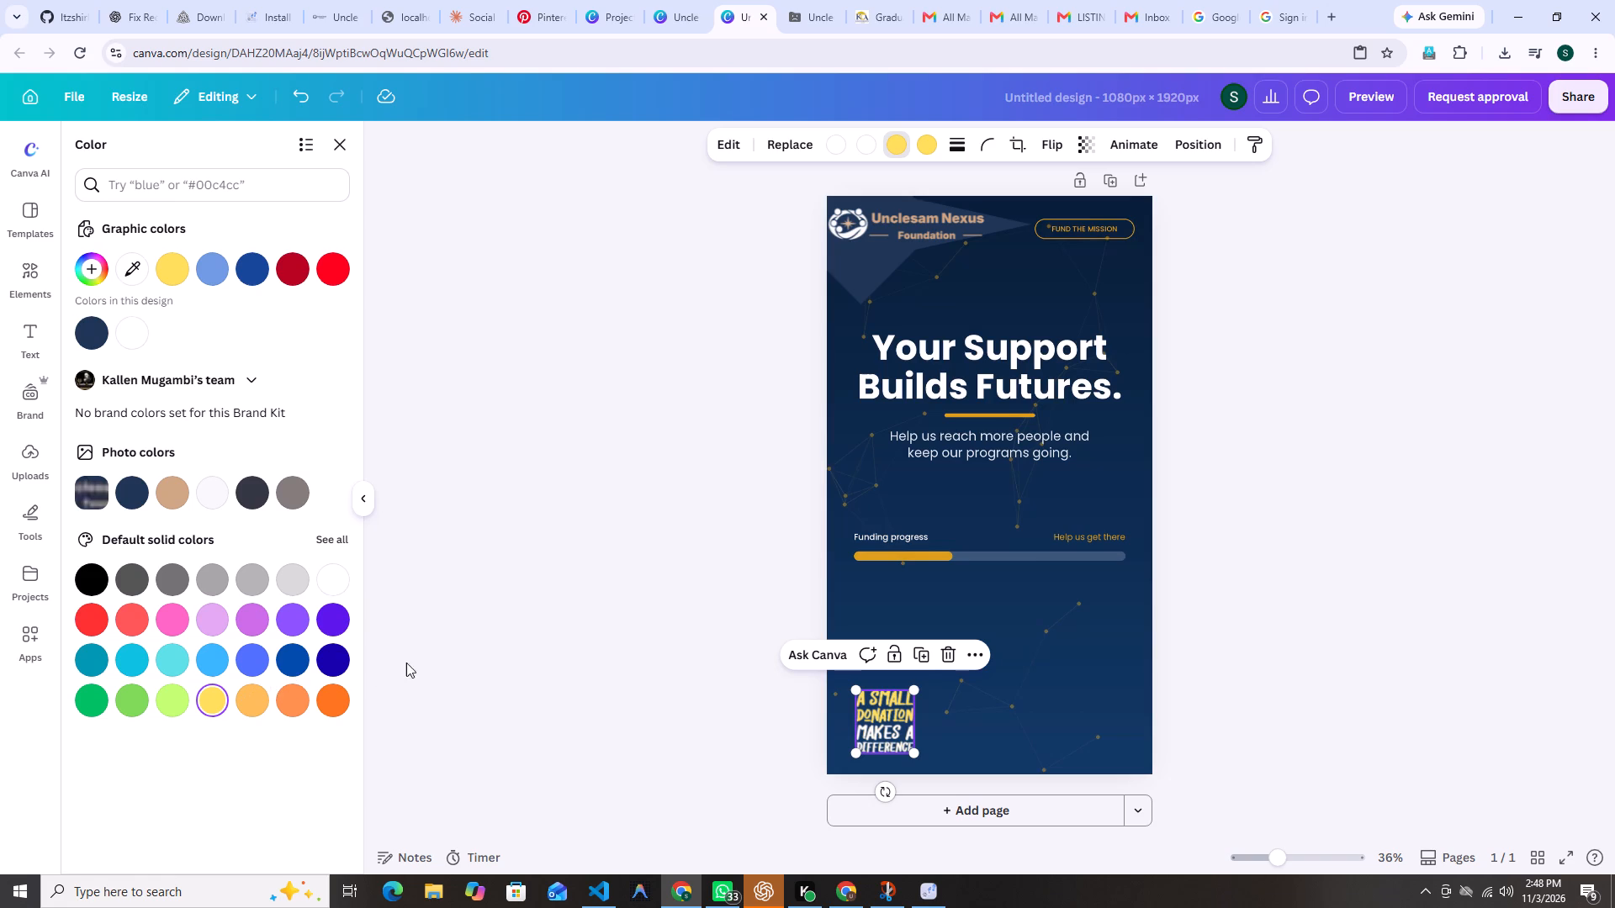
drag(1108, 695, 1109, 705)
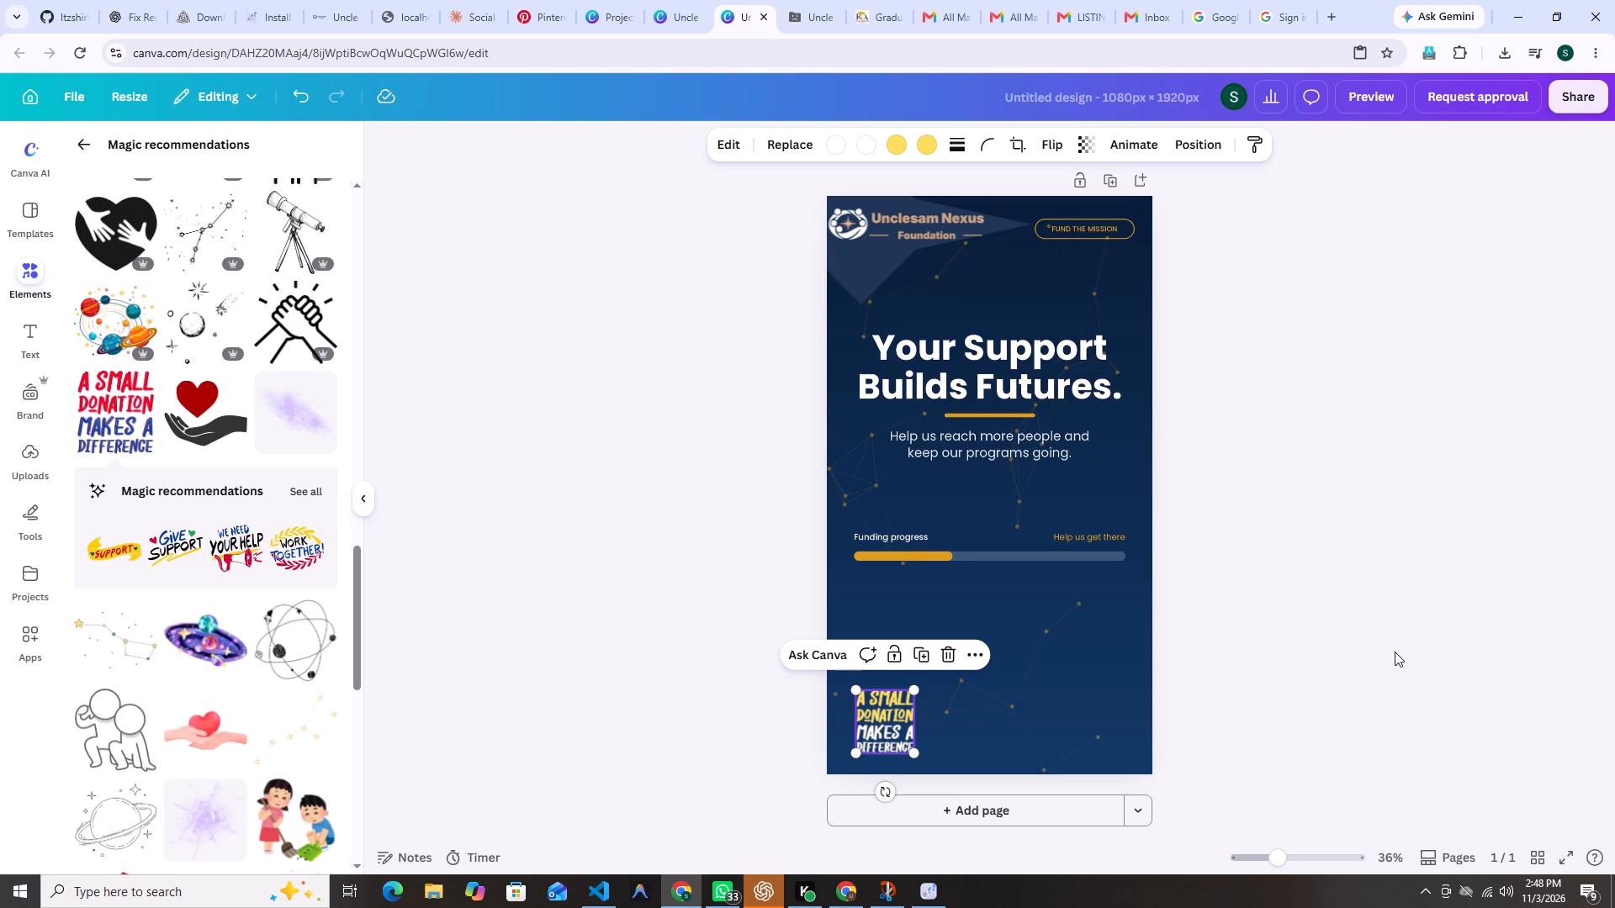
Enlarge the donation graphic to about 205 by 222 and move it tighter into the page's lower-left corner.
click(966, 680)
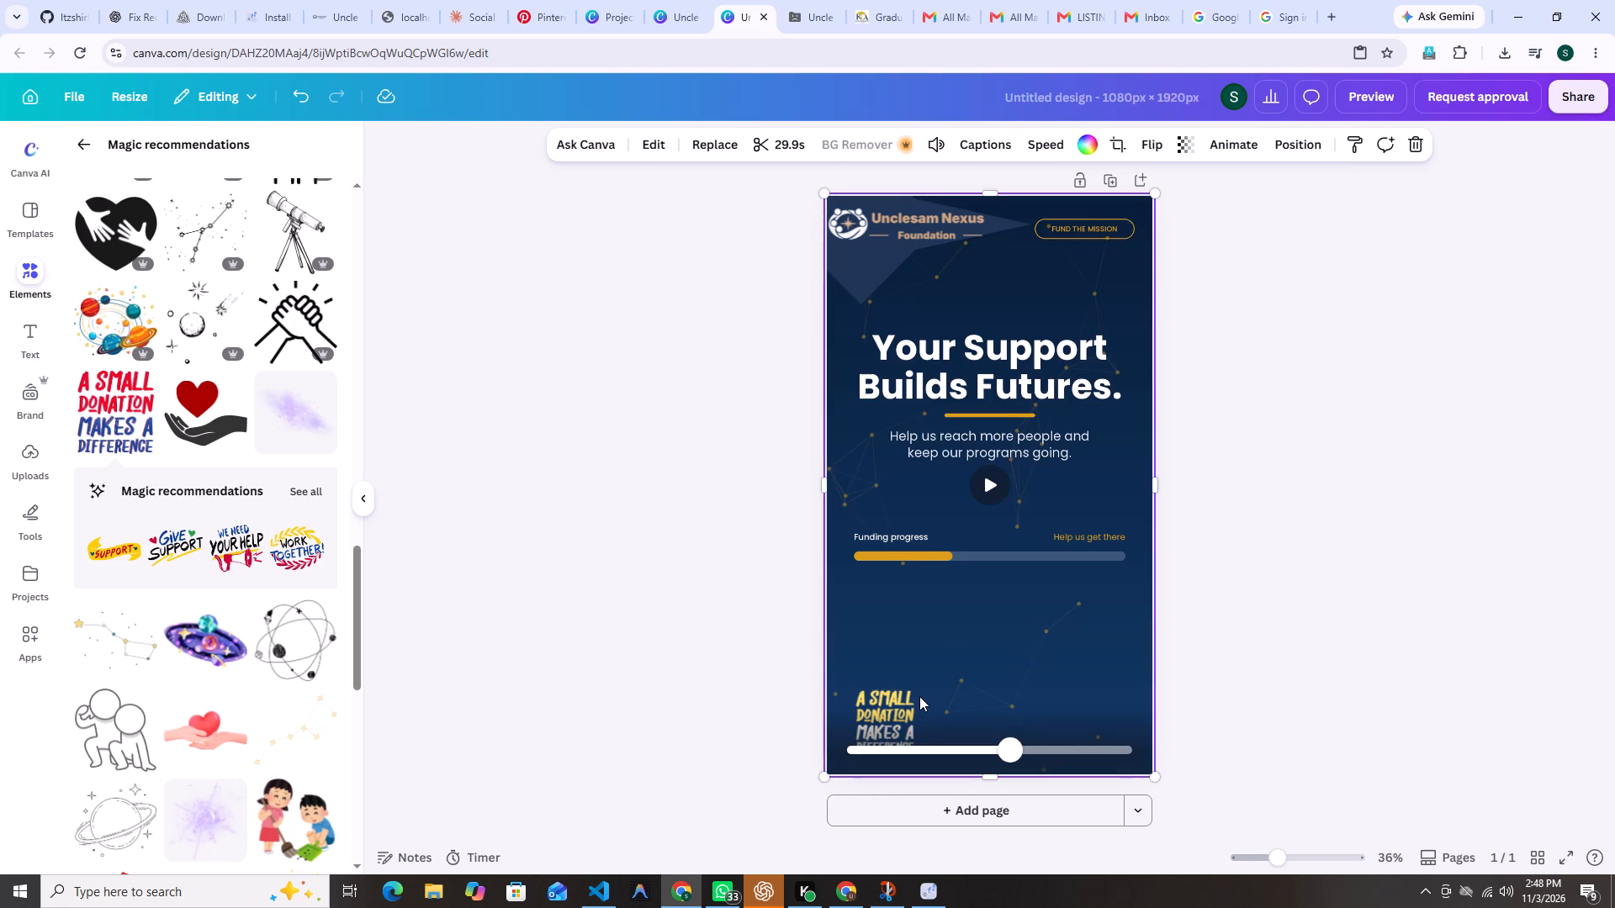
click(902, 696)
click(913, 695)
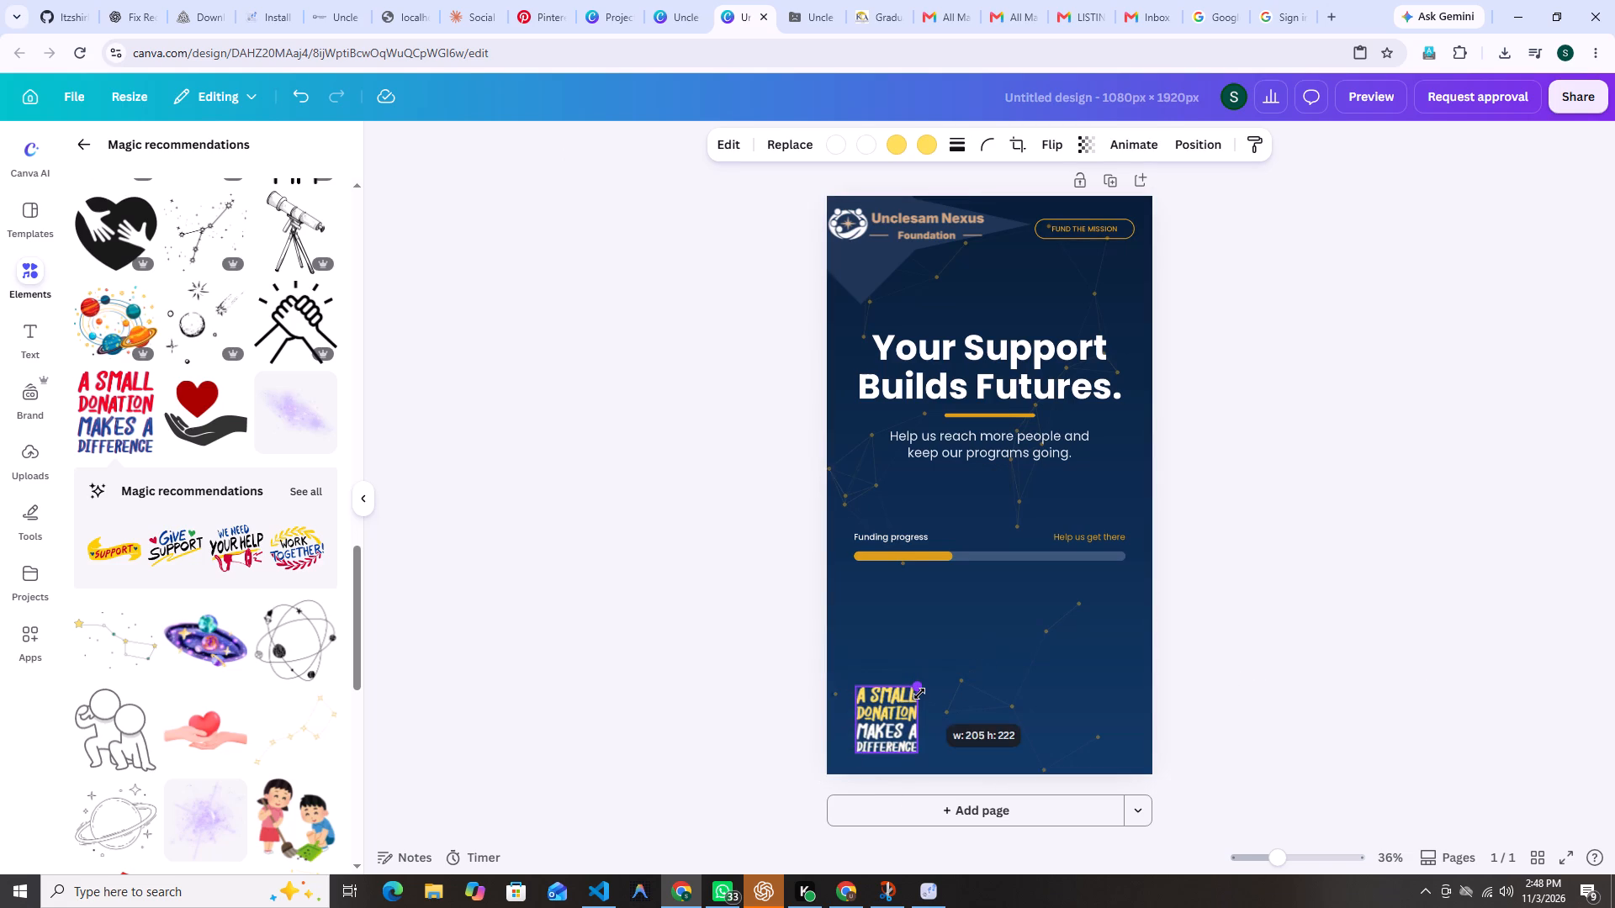
drag(878, 715, 858, 731)
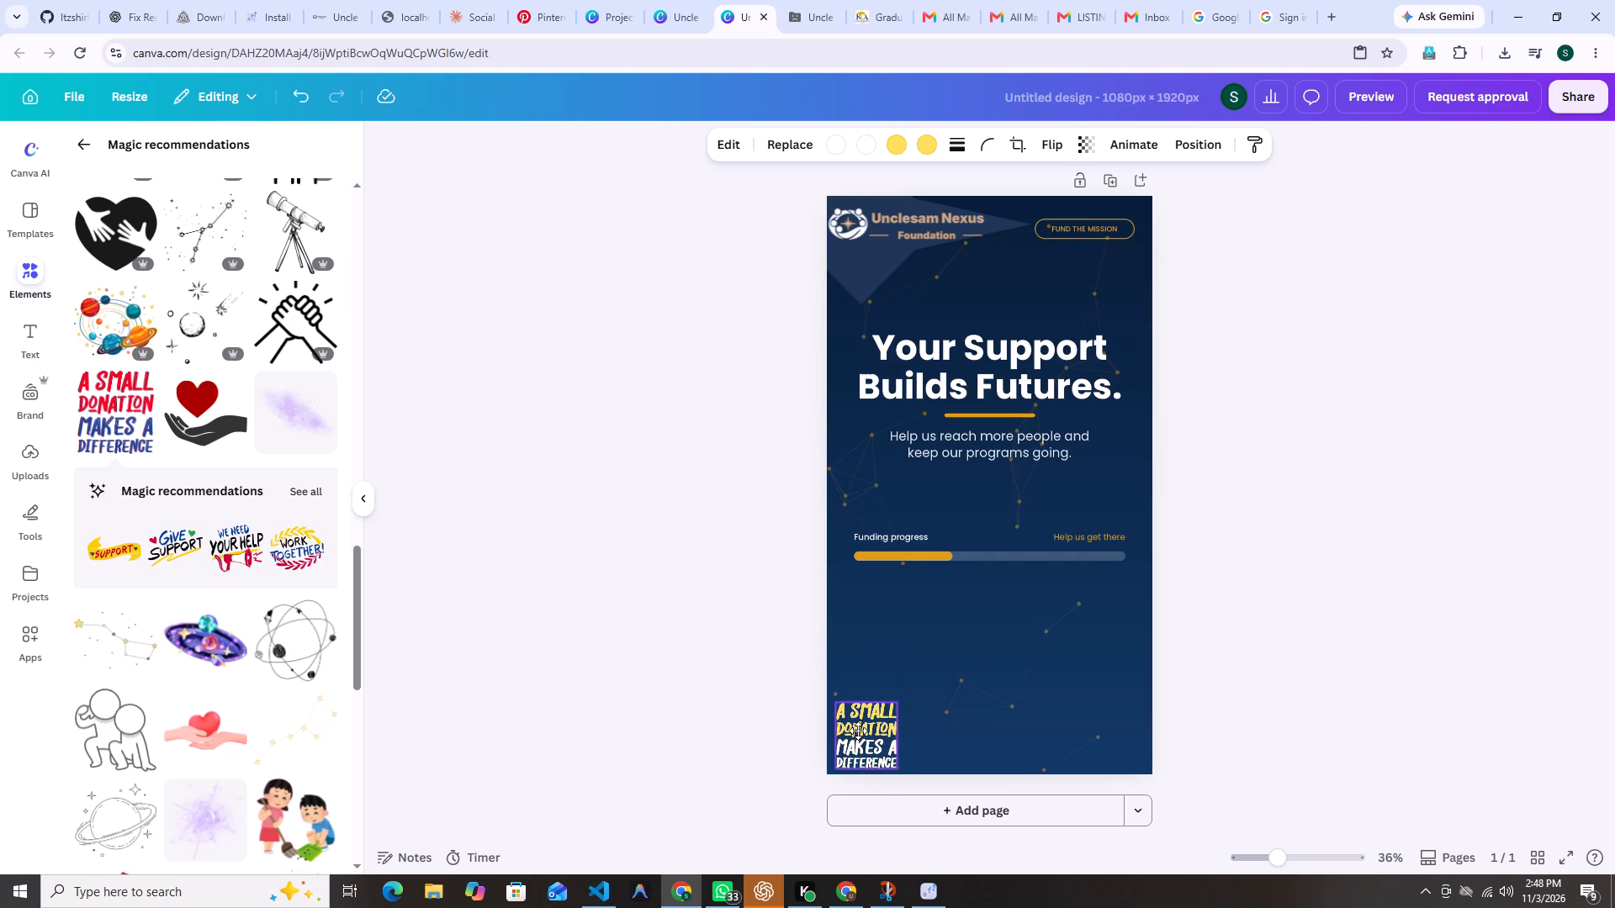
drag(858, 731, 856, 728)
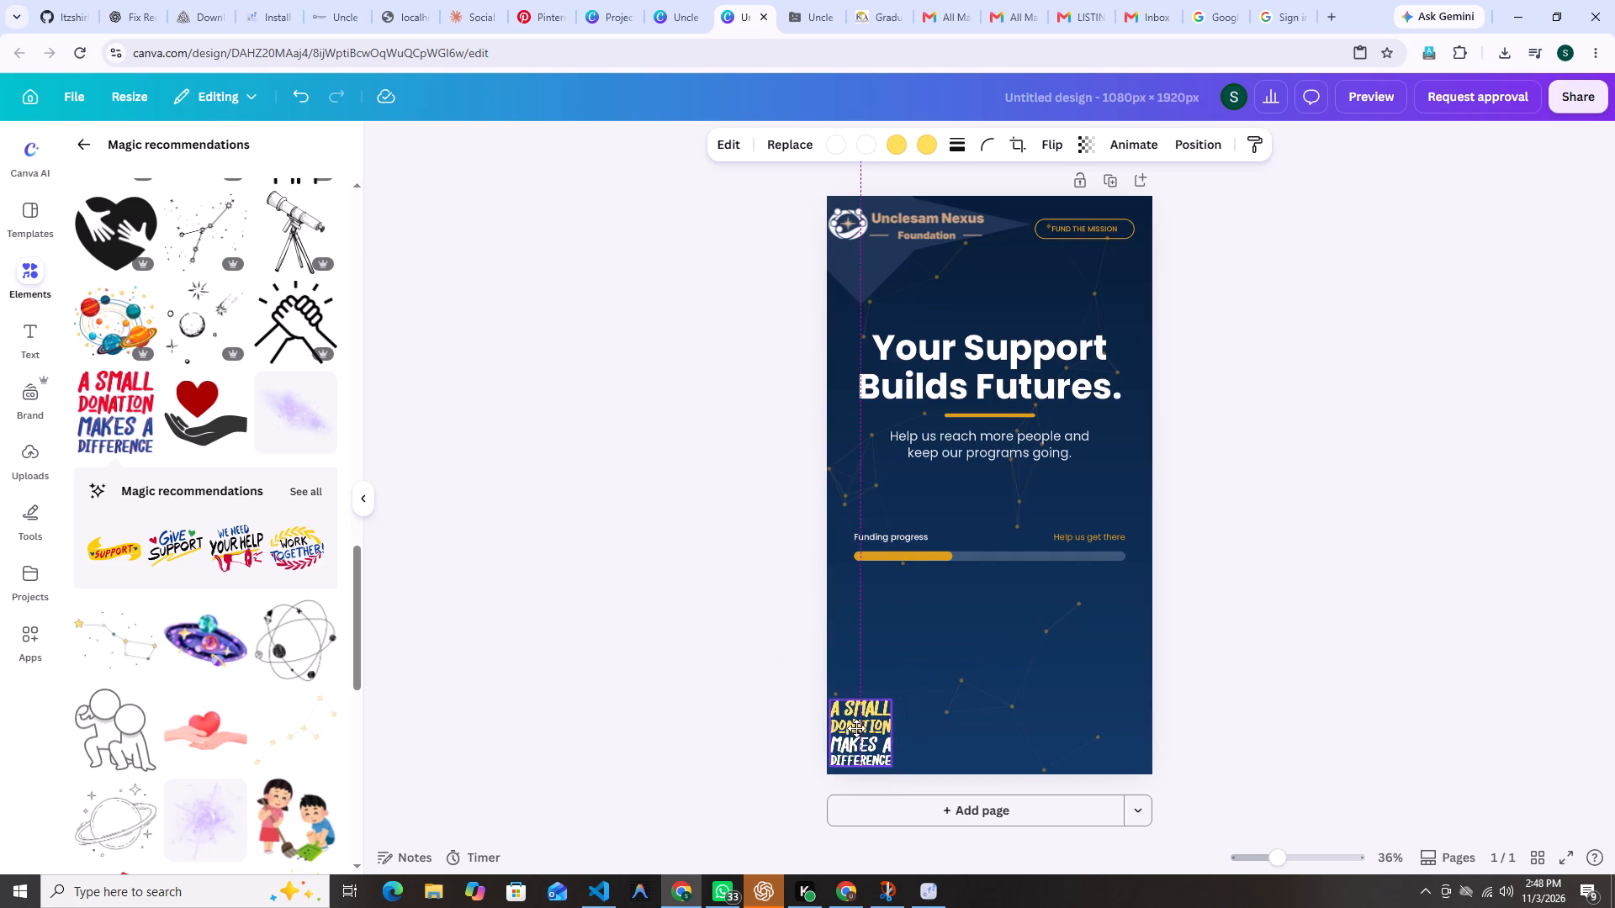
drag(856, 728, 855, 730)
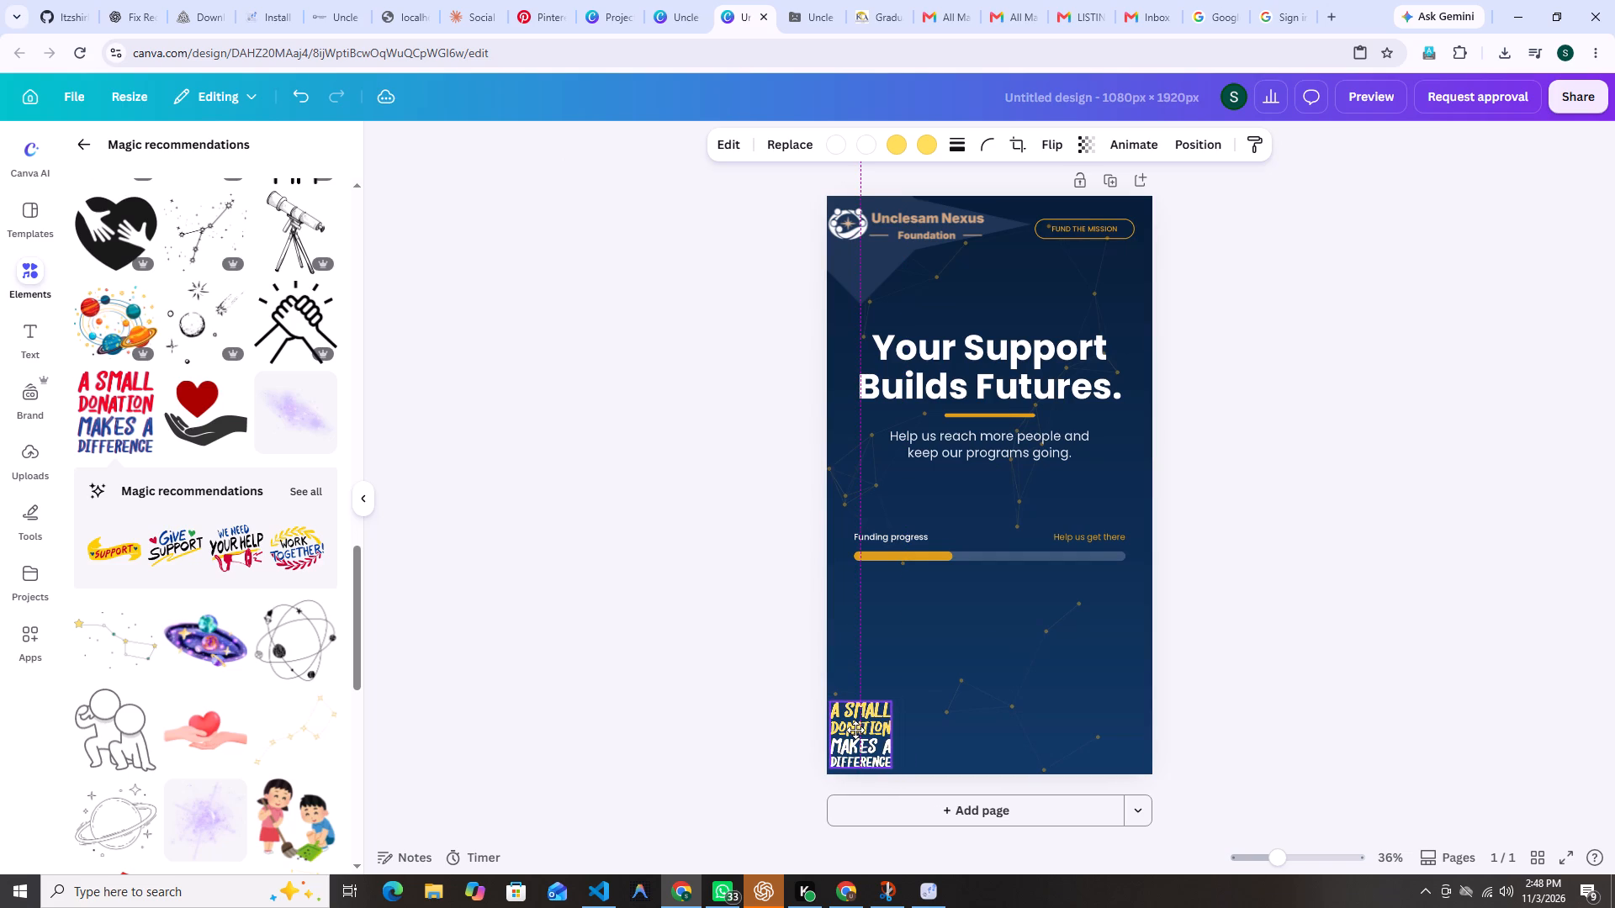
drag(855, 730, 855, 730)
Play the background video to check how the donation graphic sits against its later scenes.
click(989, 691)
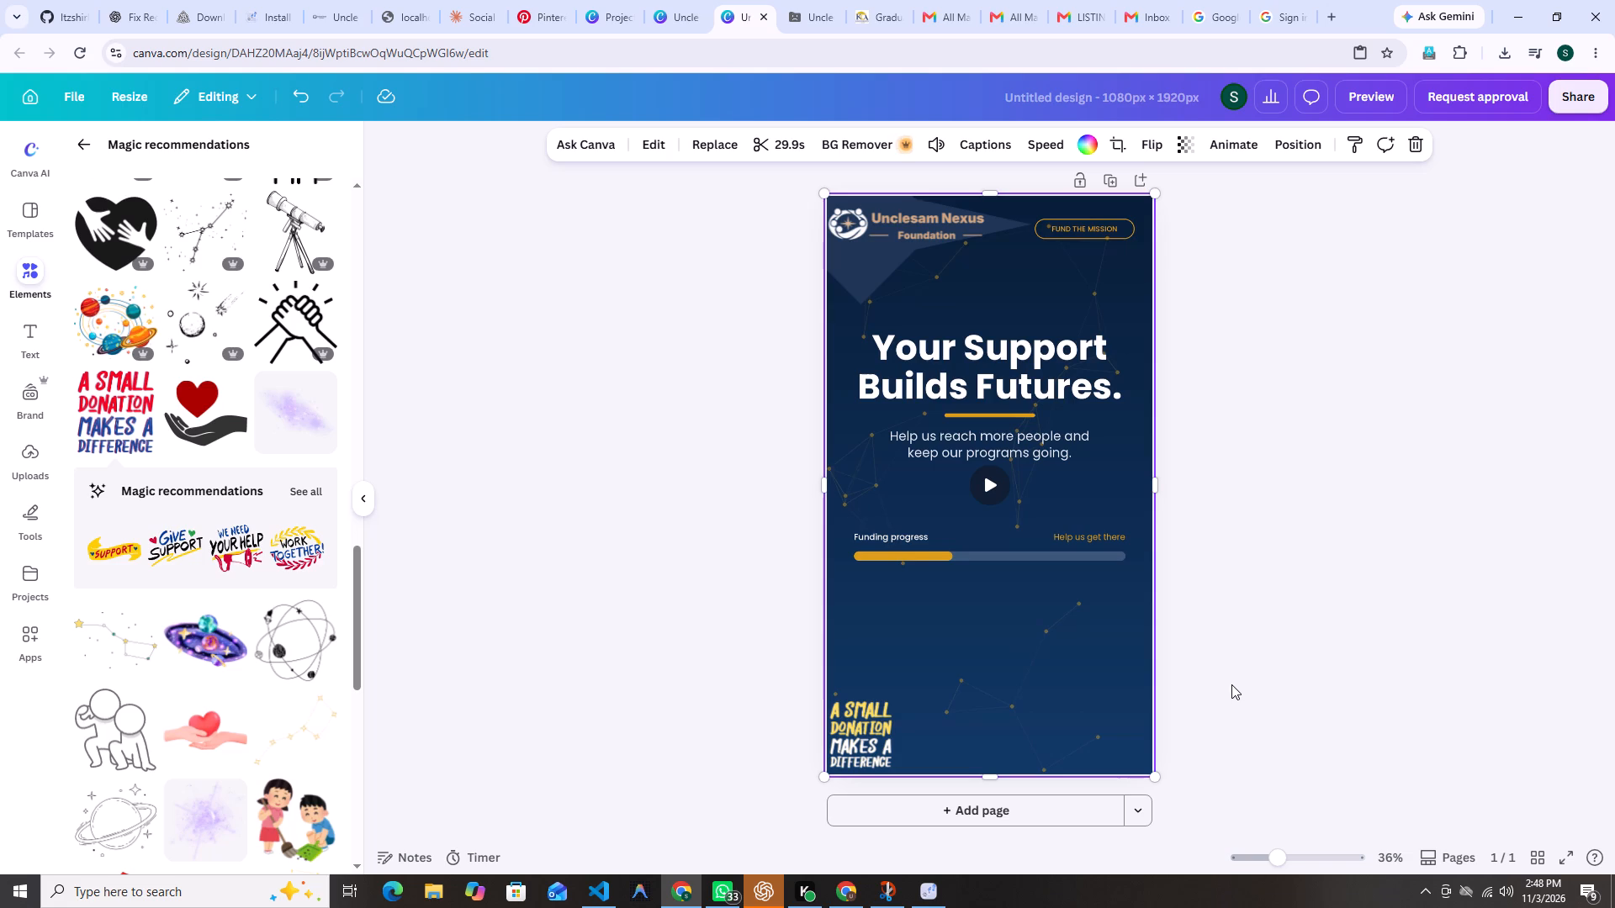
click(978, 490)
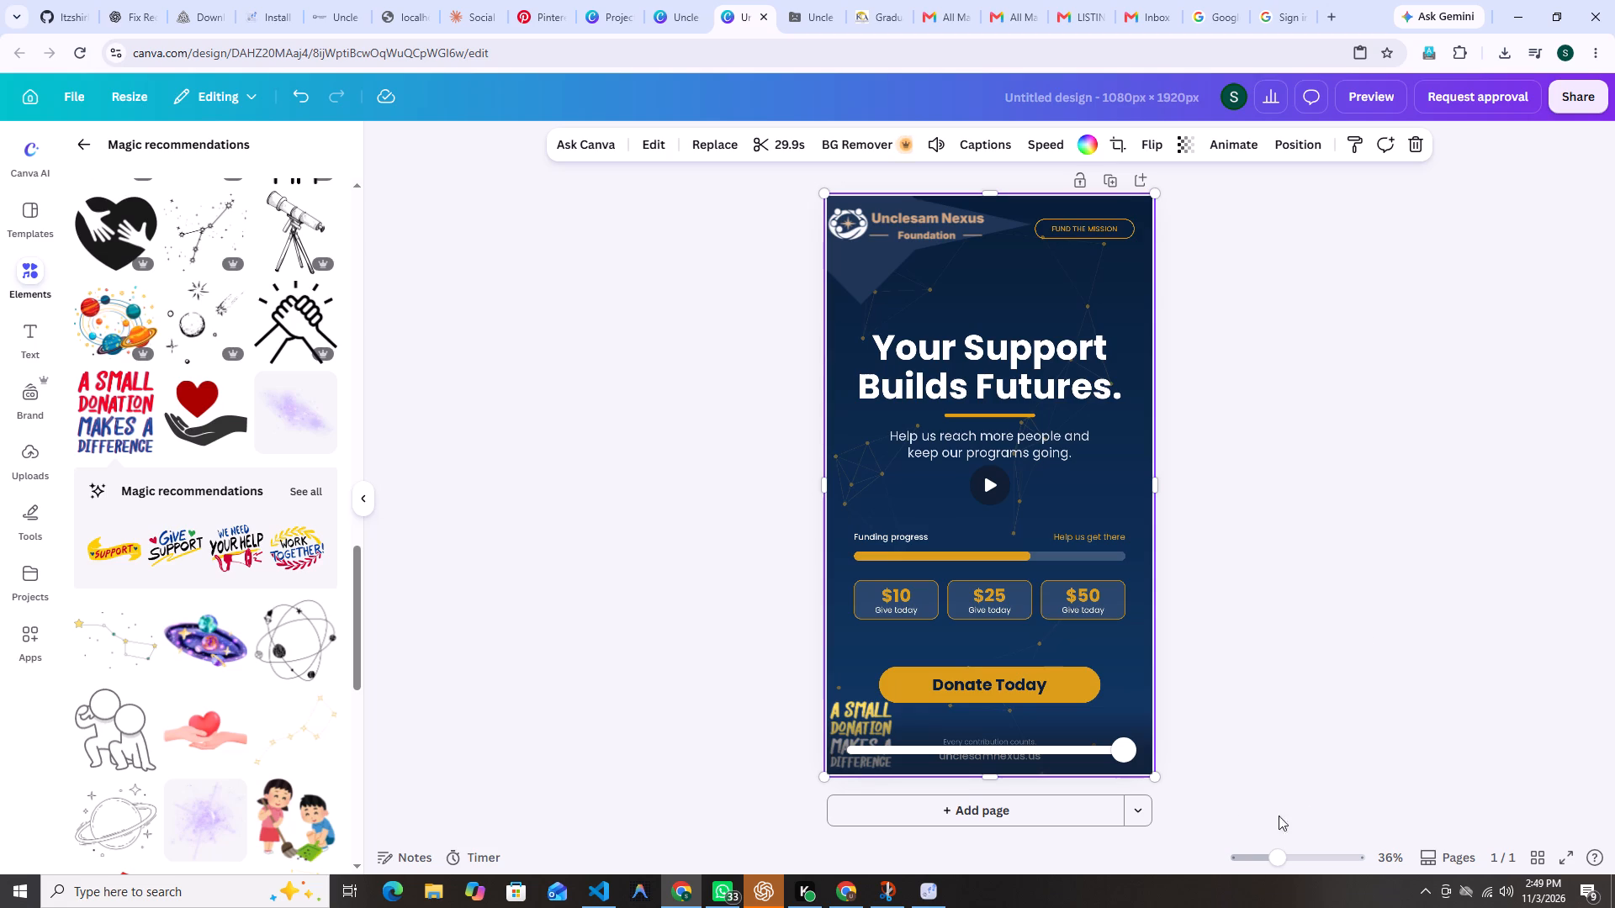
Move the donation graphic slightly down so that it meets the page's bottom edge.
click(855, 712)
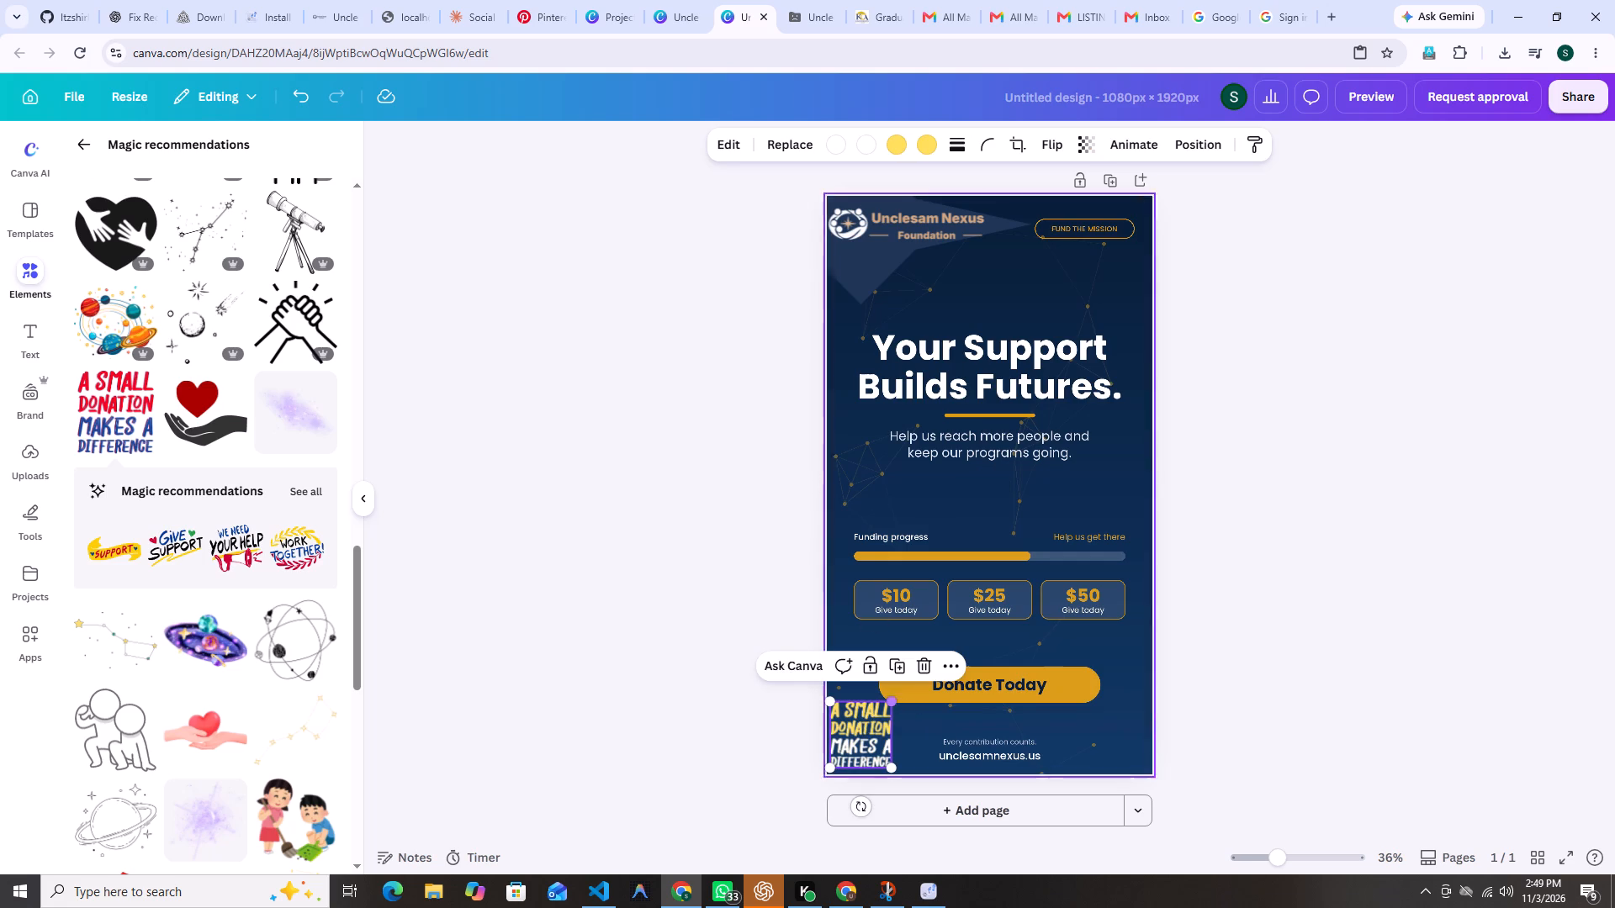
click(866, 725)
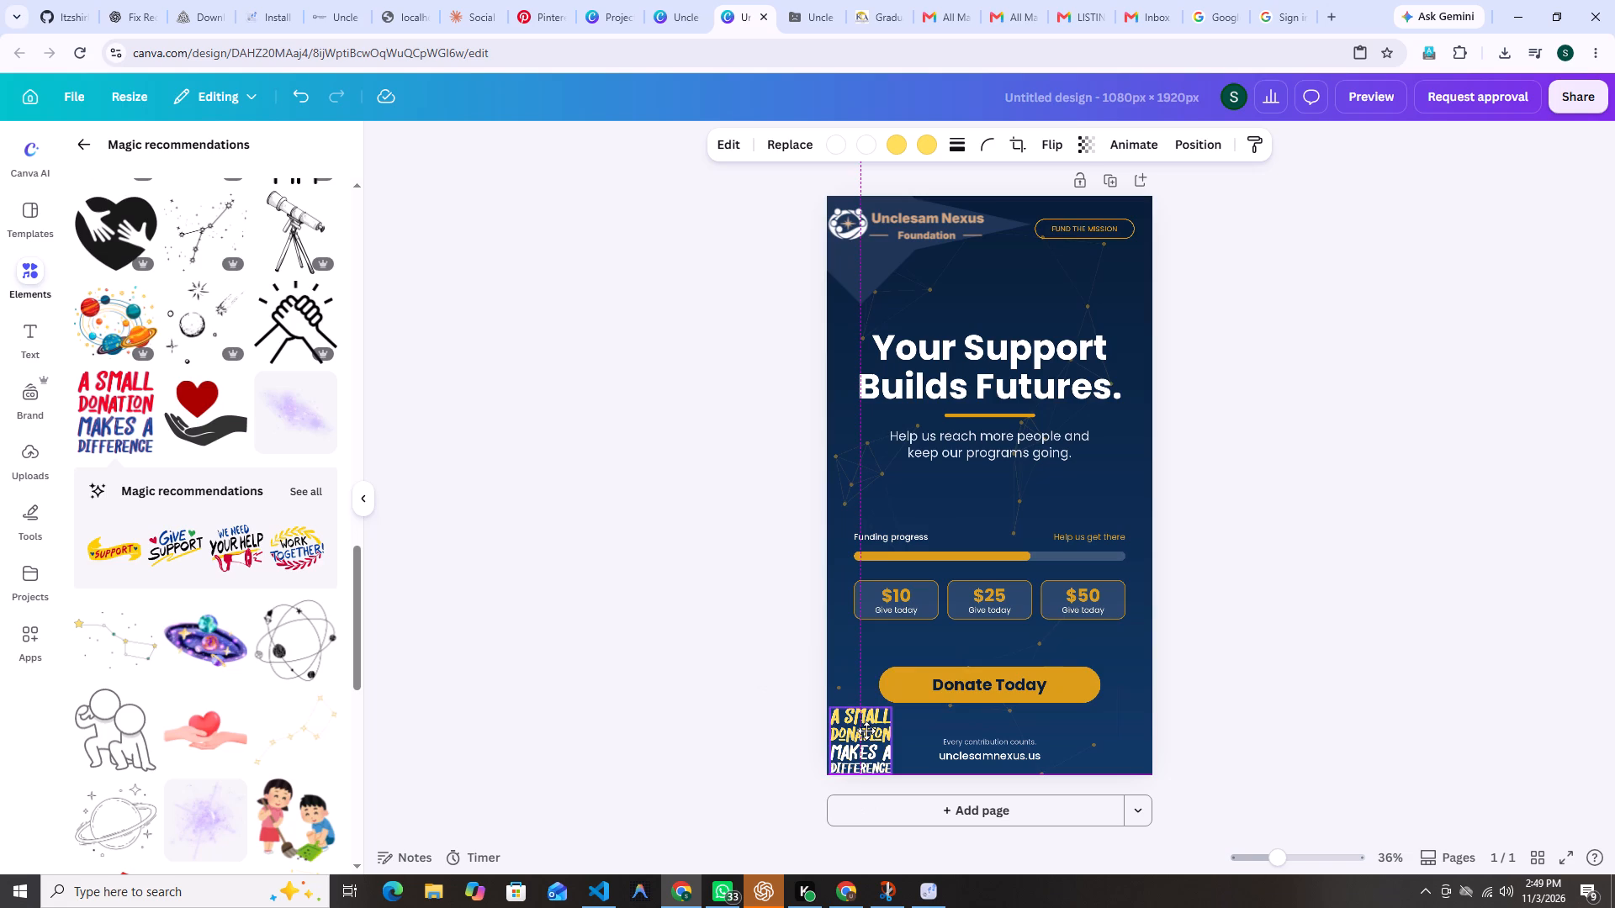
Apply the Pop animation to the donation graphic, trying Blur as an alternative before settling on Pop.
click(1119, 142)
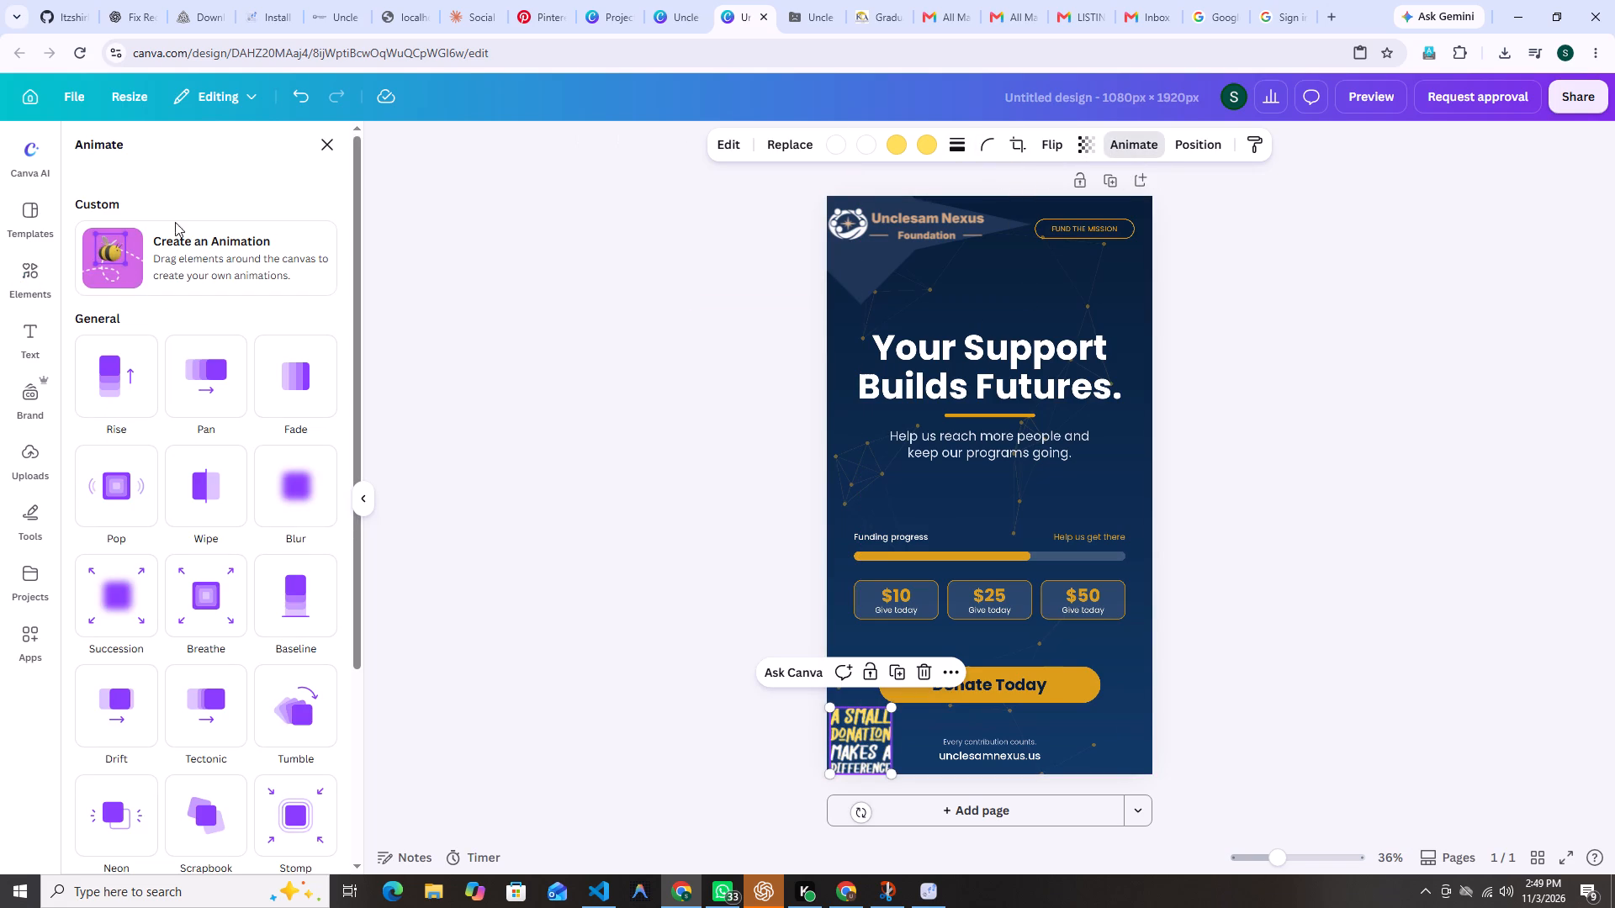
click(111, 486)
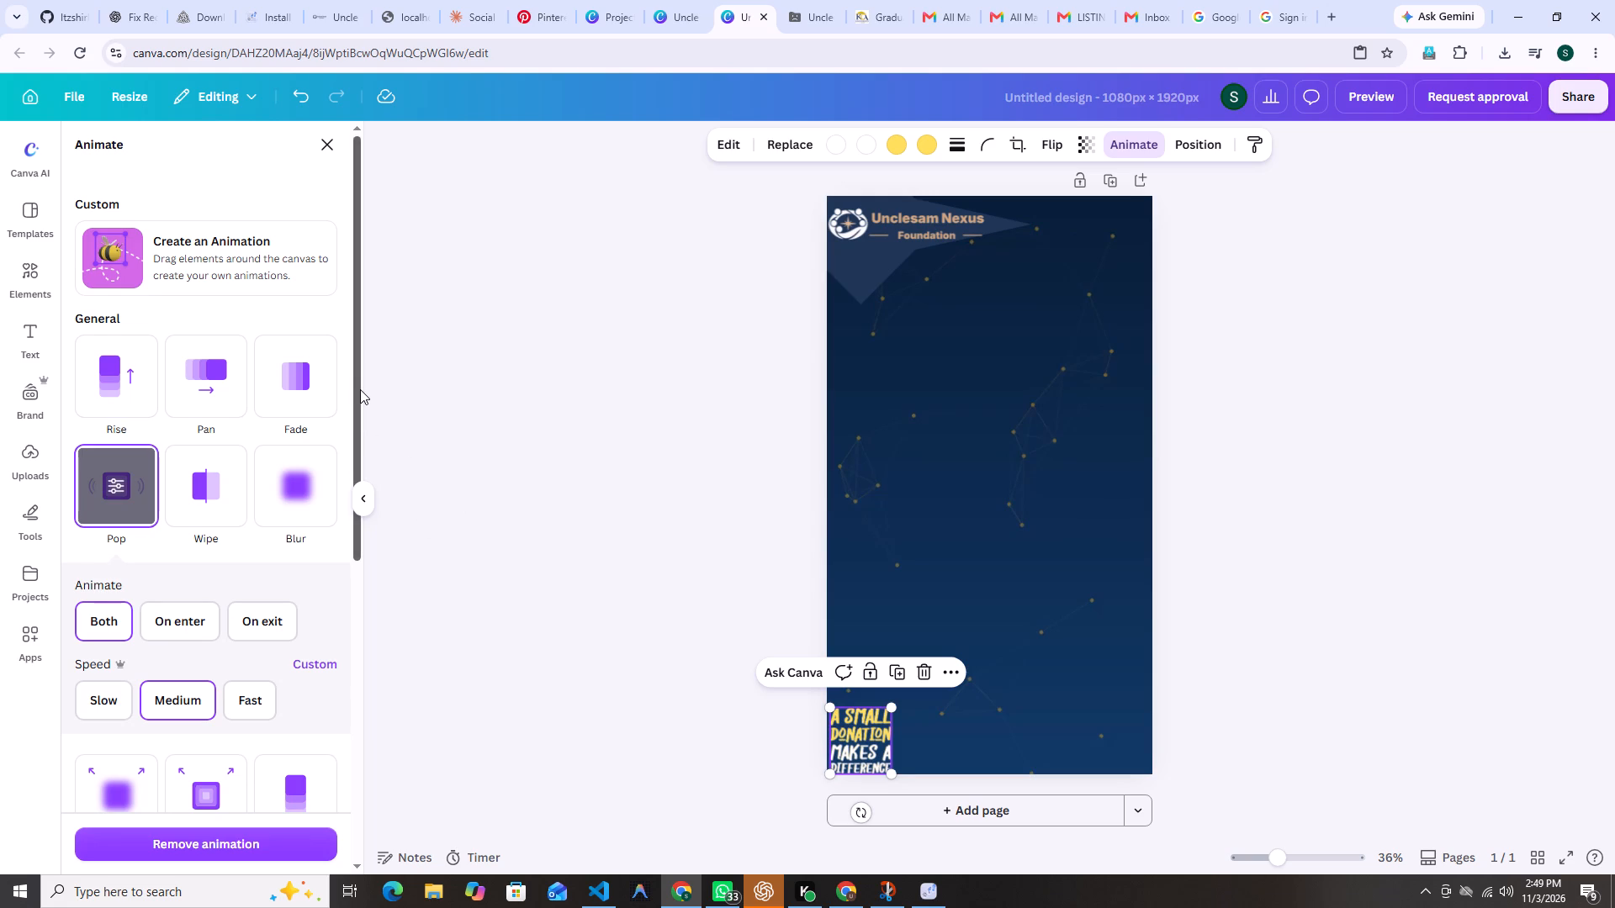
drag(360, 389, 360, 442)
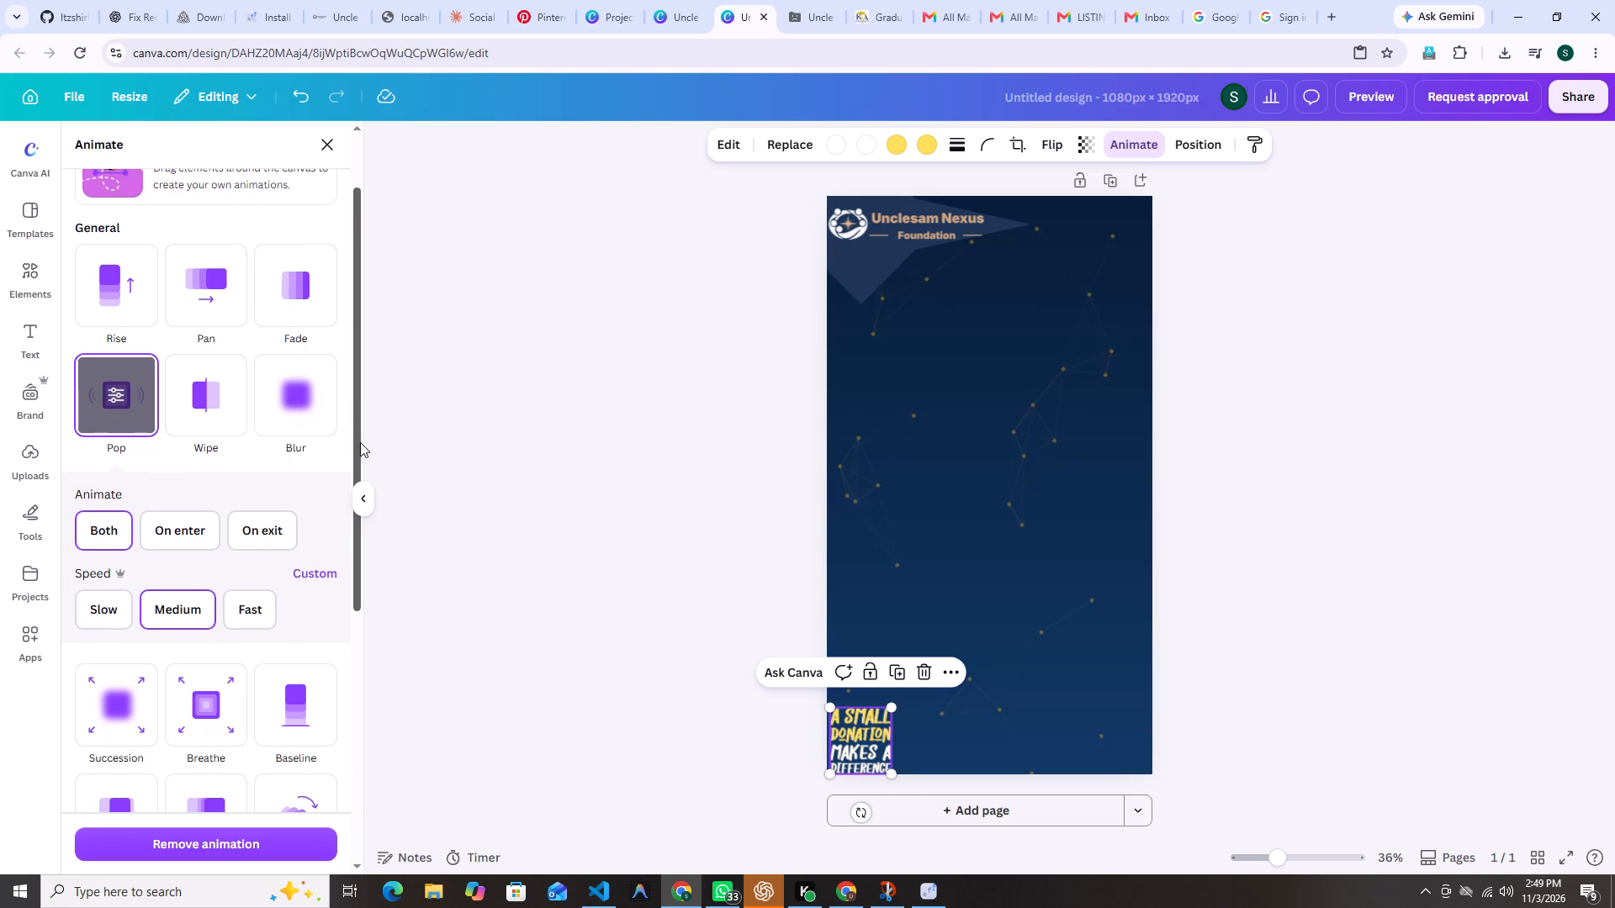
click(312, 406)
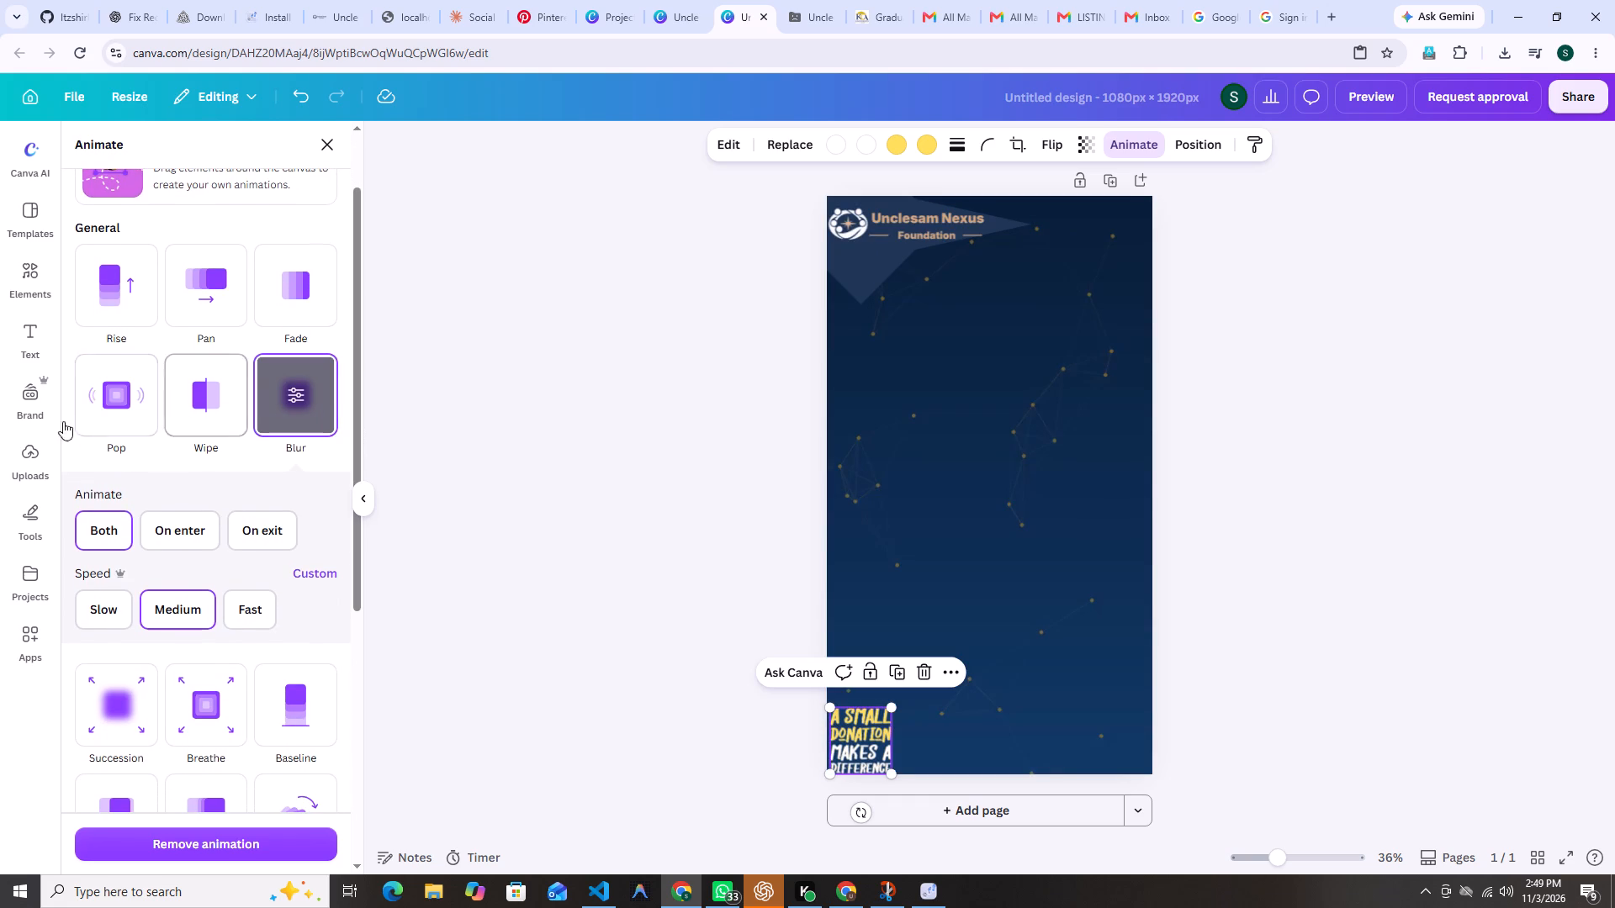
click(112, 397)
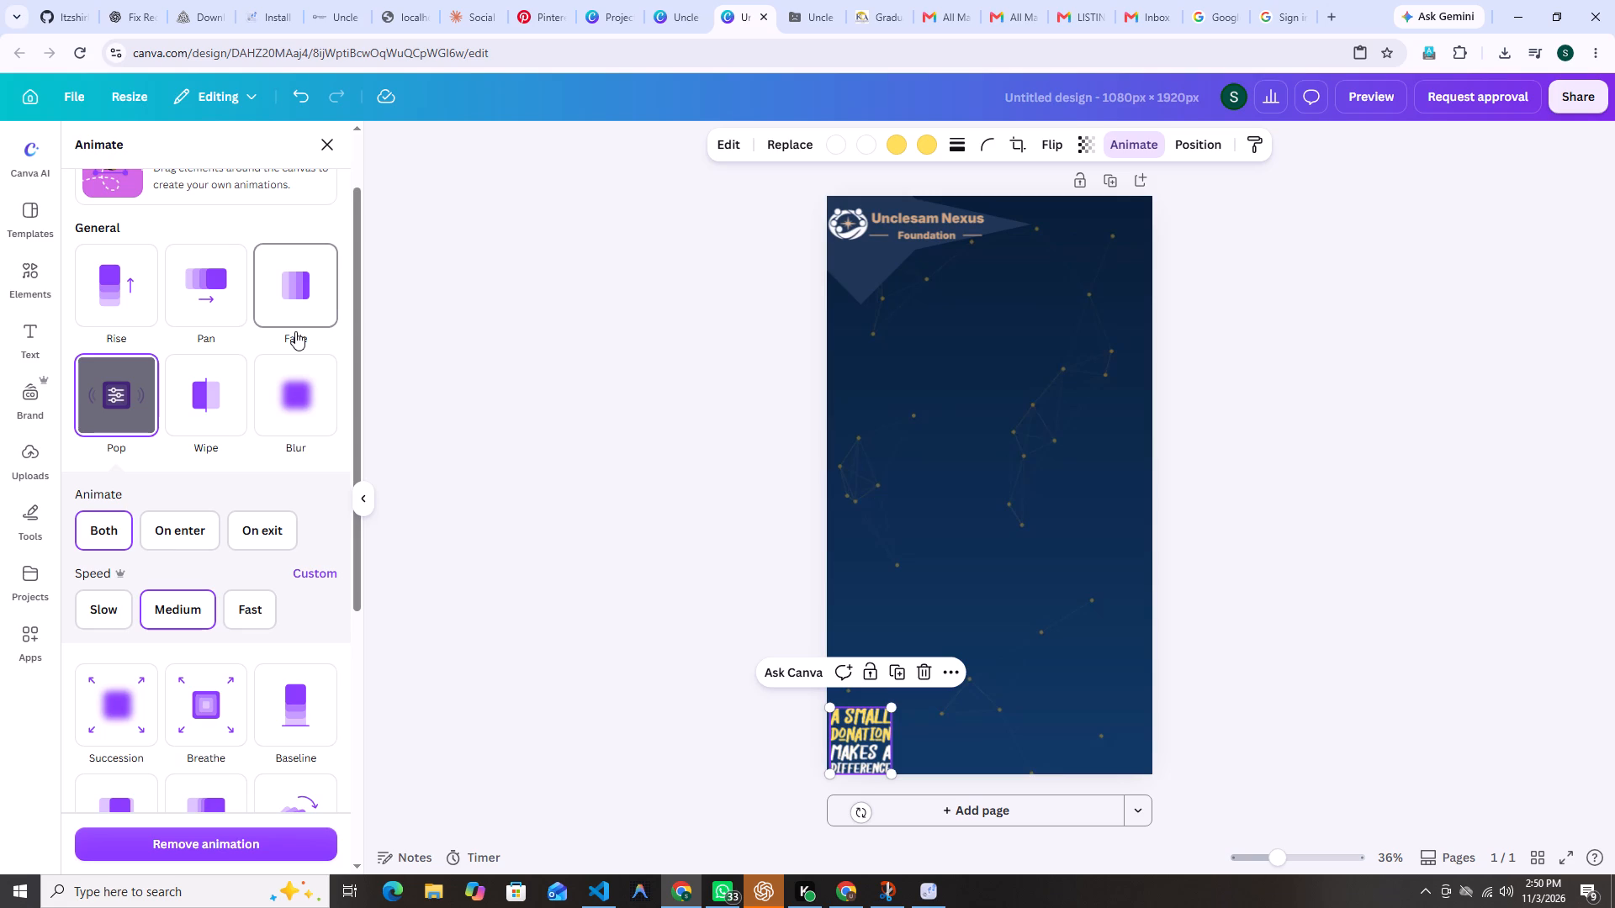
Add the Wiggle add-on effect to the donation graphic's animation and deselect the graphic.
scroll(128, 553, down, 6)
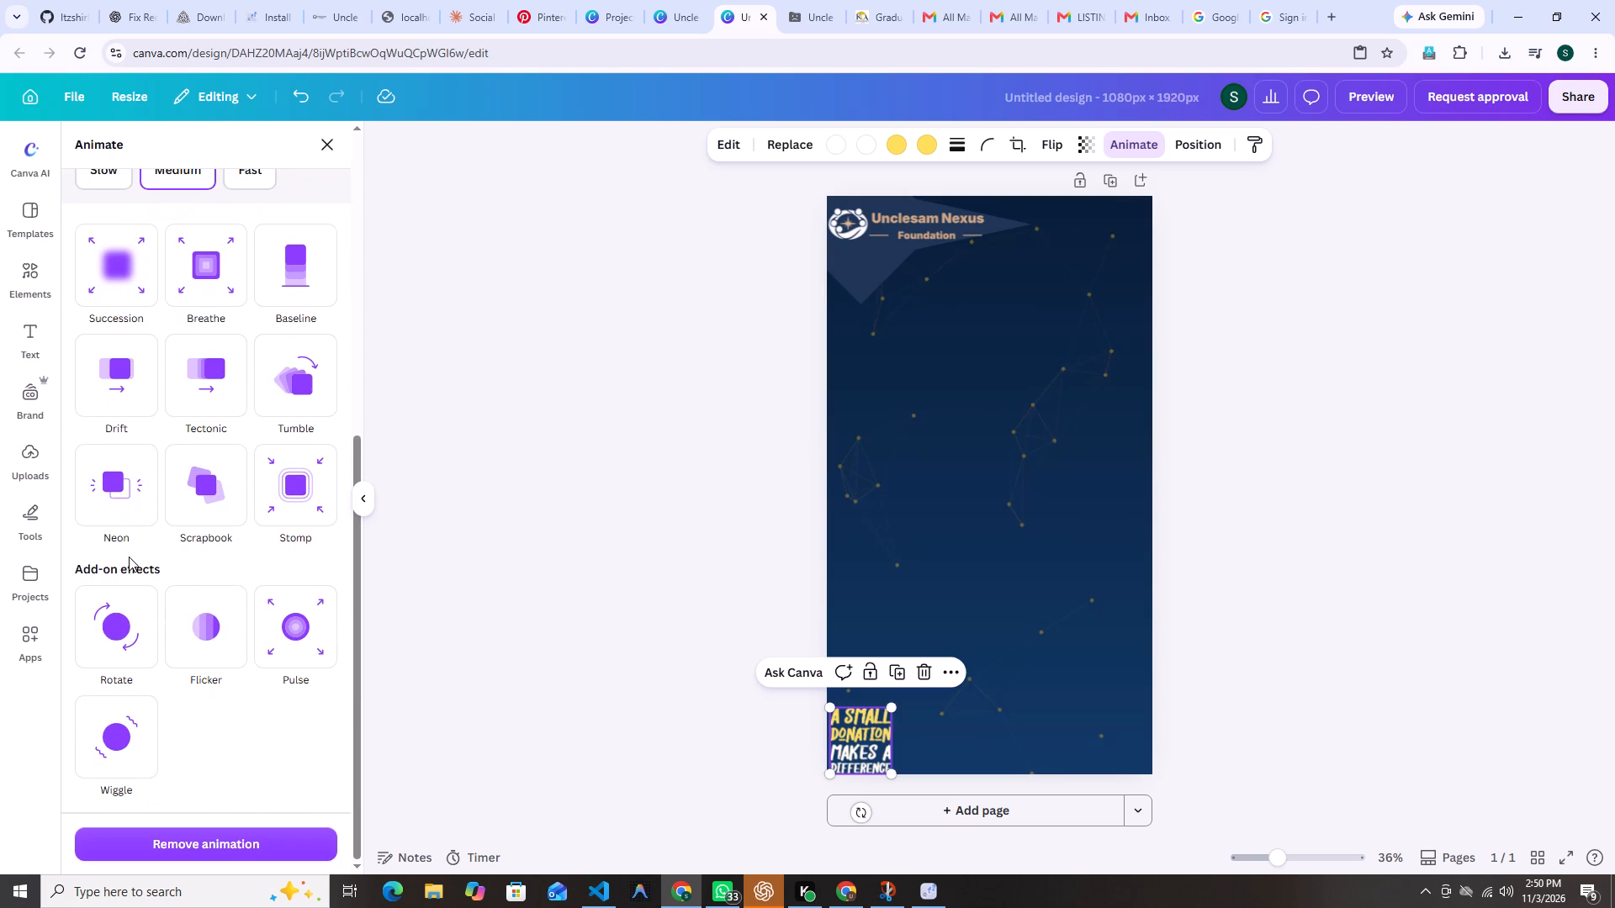
scroll(146, 588, down, 1)
click(122, 745)
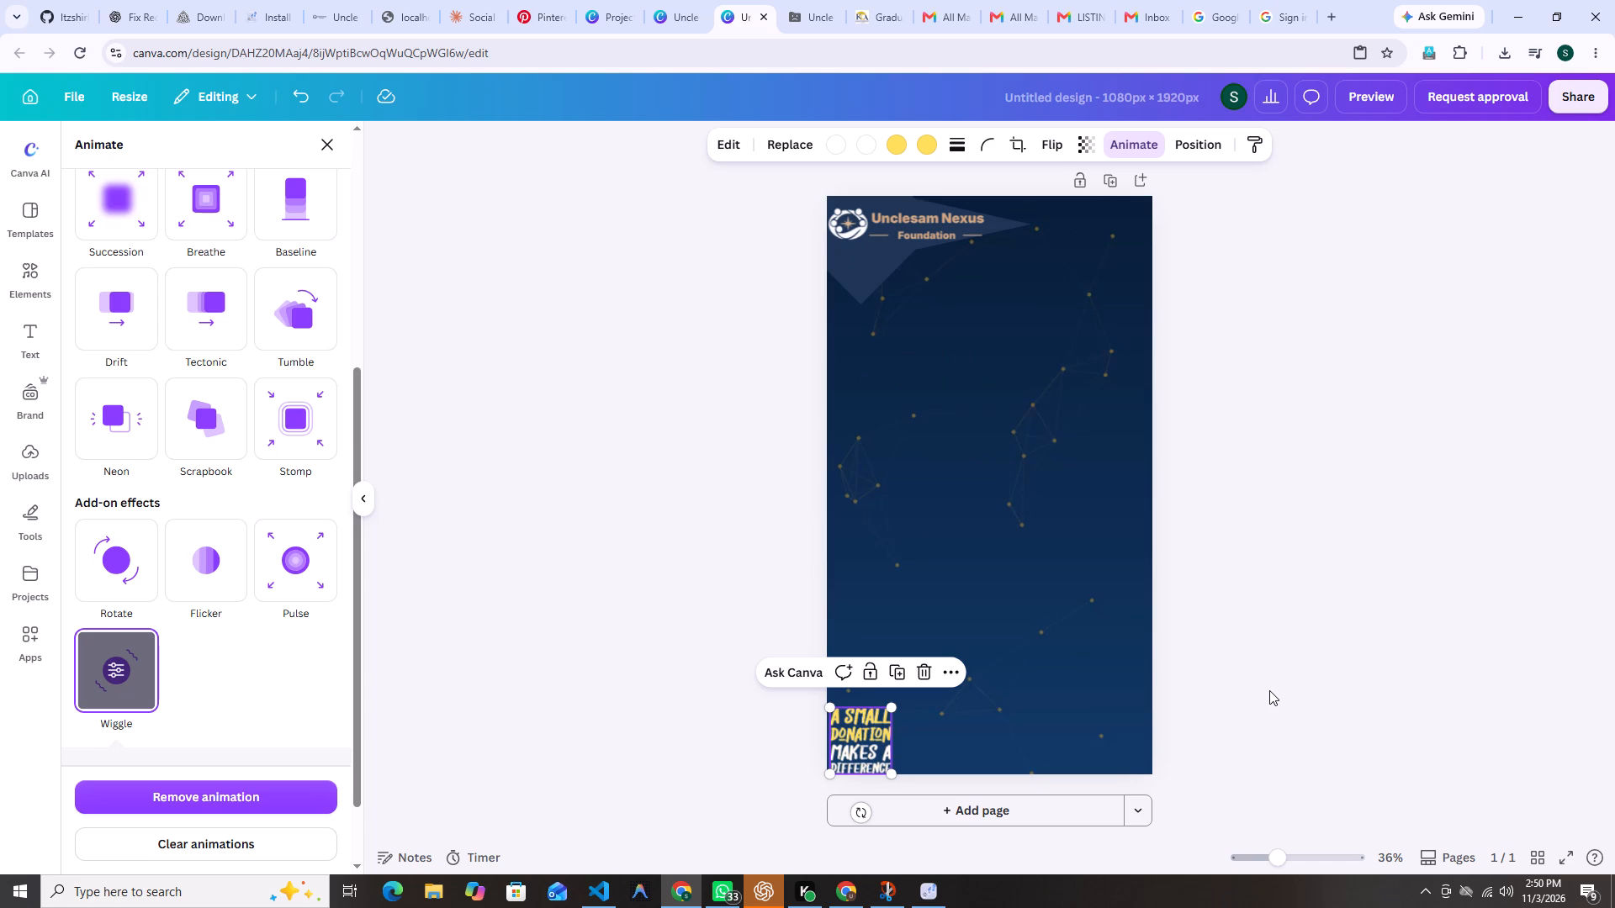
click(1274, 364)
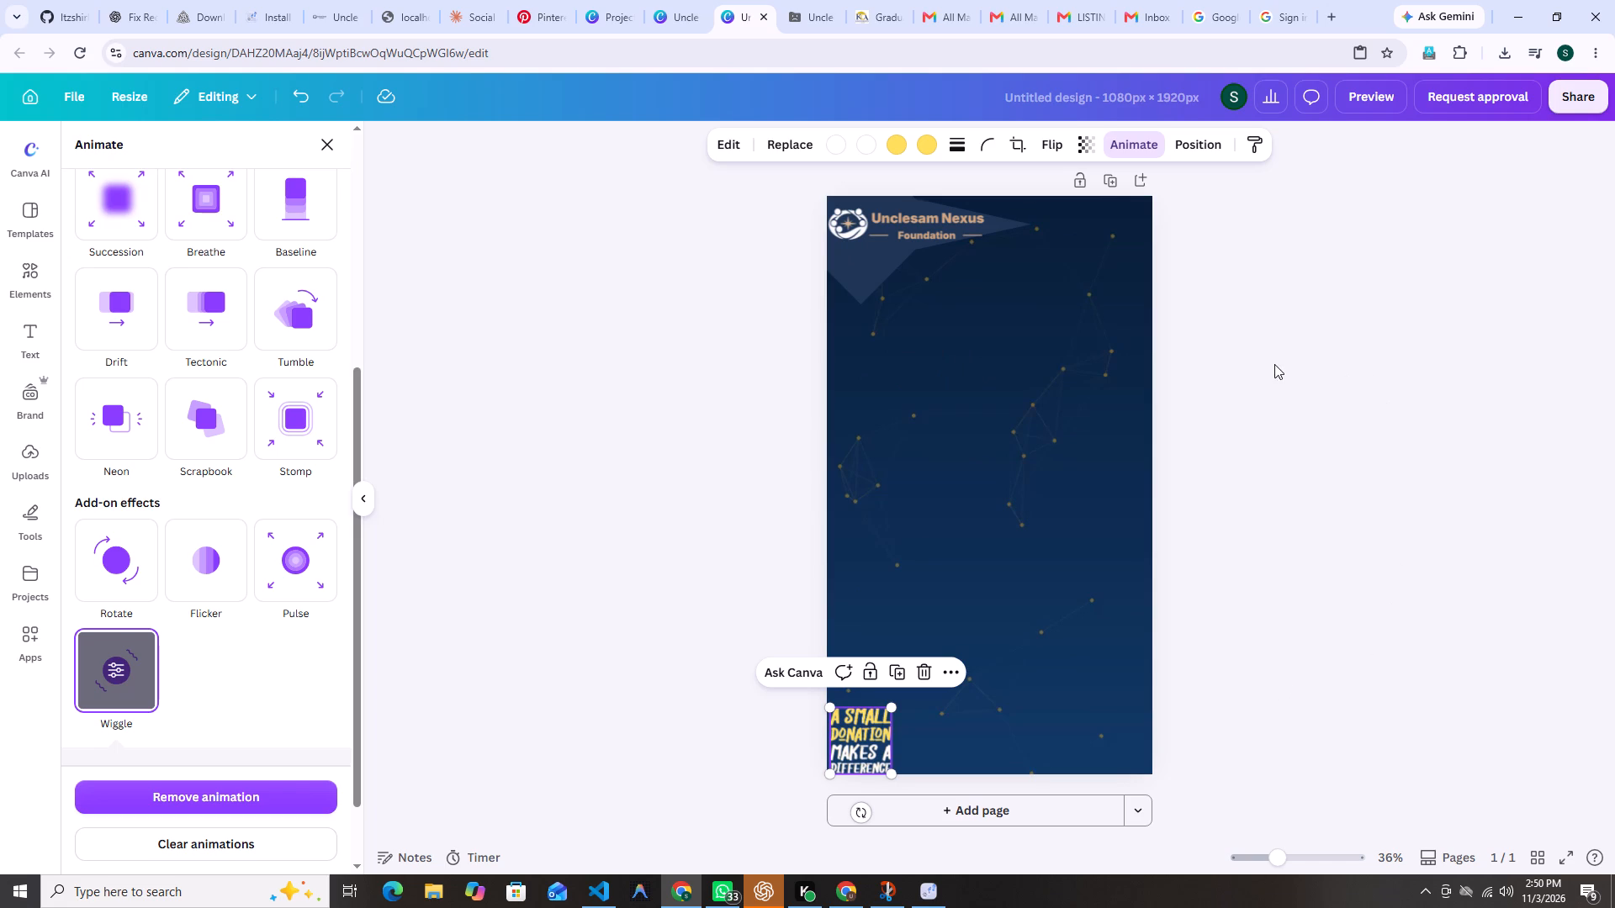
click(1274, 375)
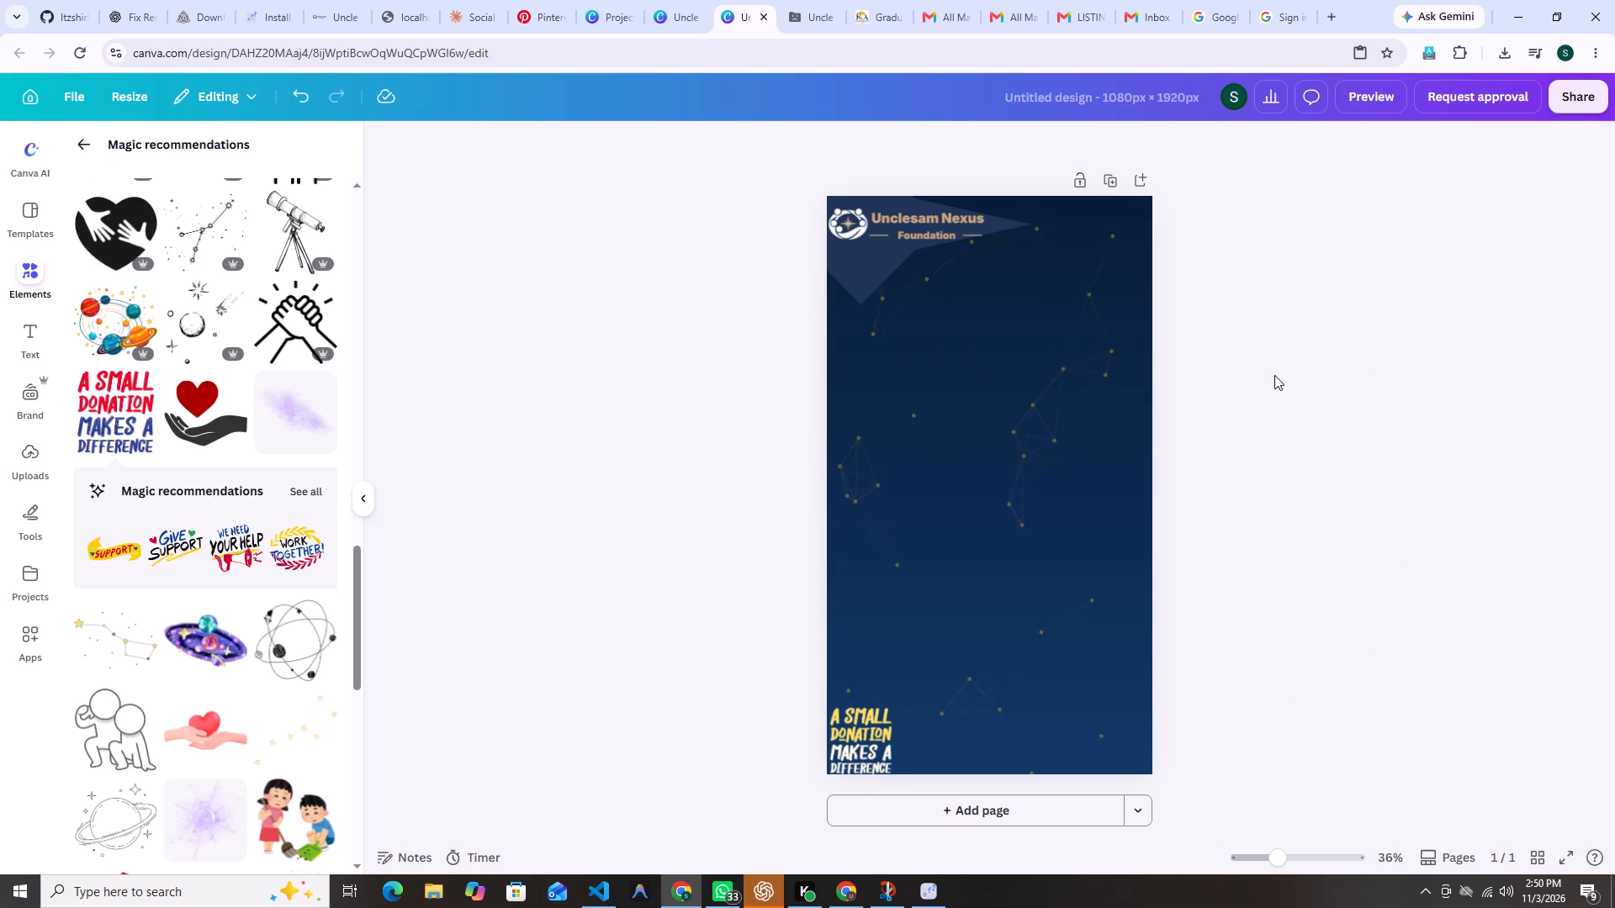
Play the background video to preview the page with the animated donation graphic, and pause it.
click(1189, 490)
click(1083, 484)
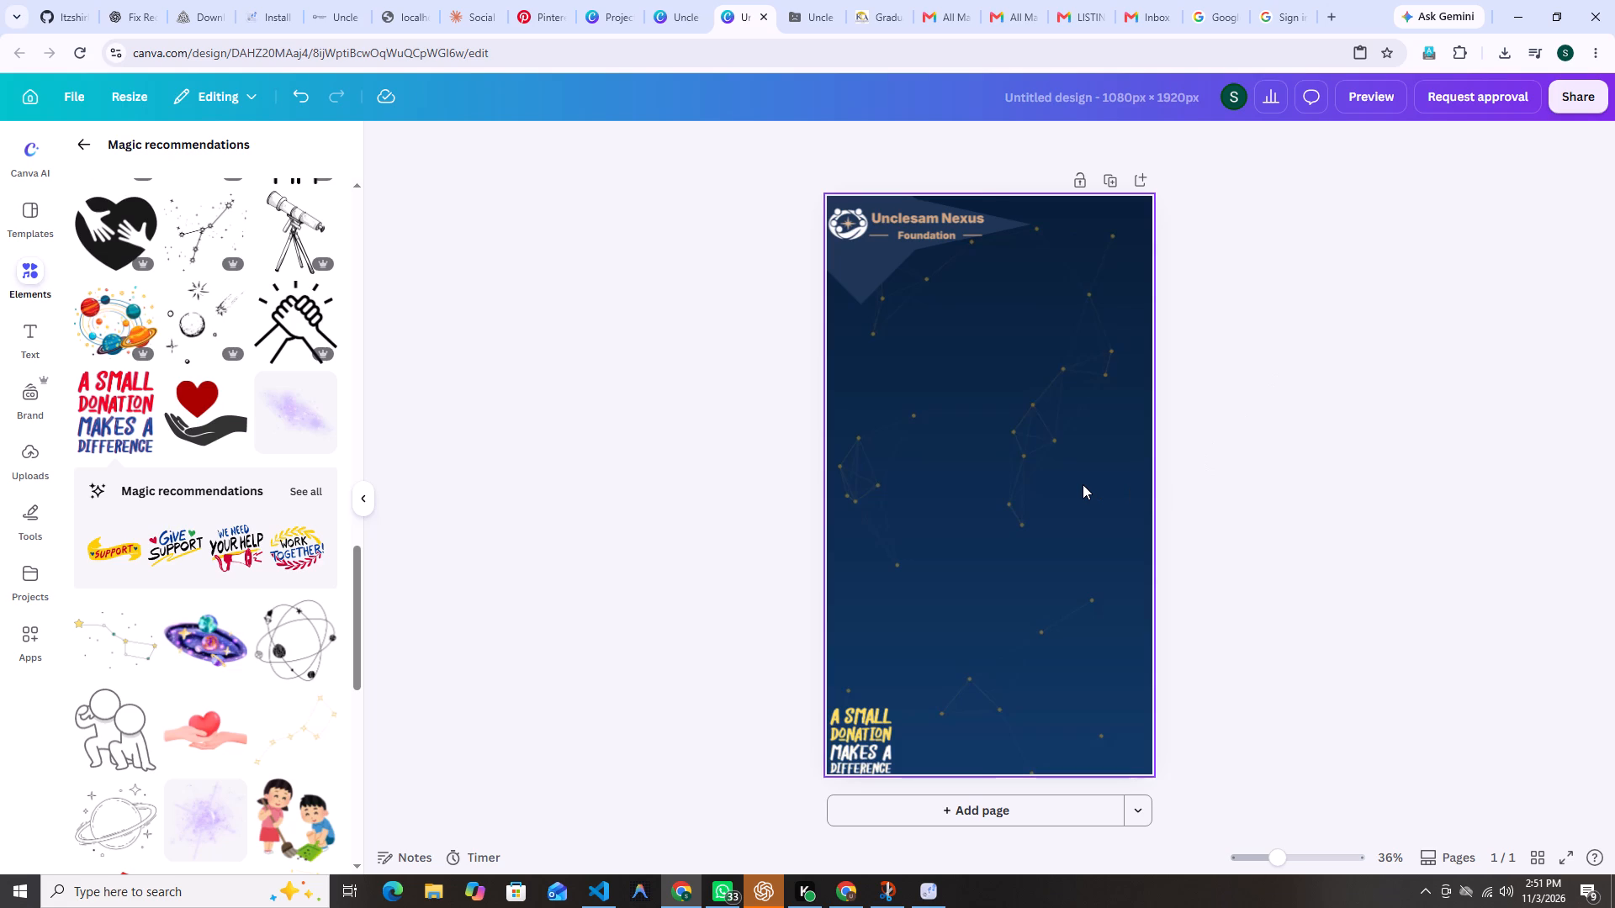
click(982, 484)
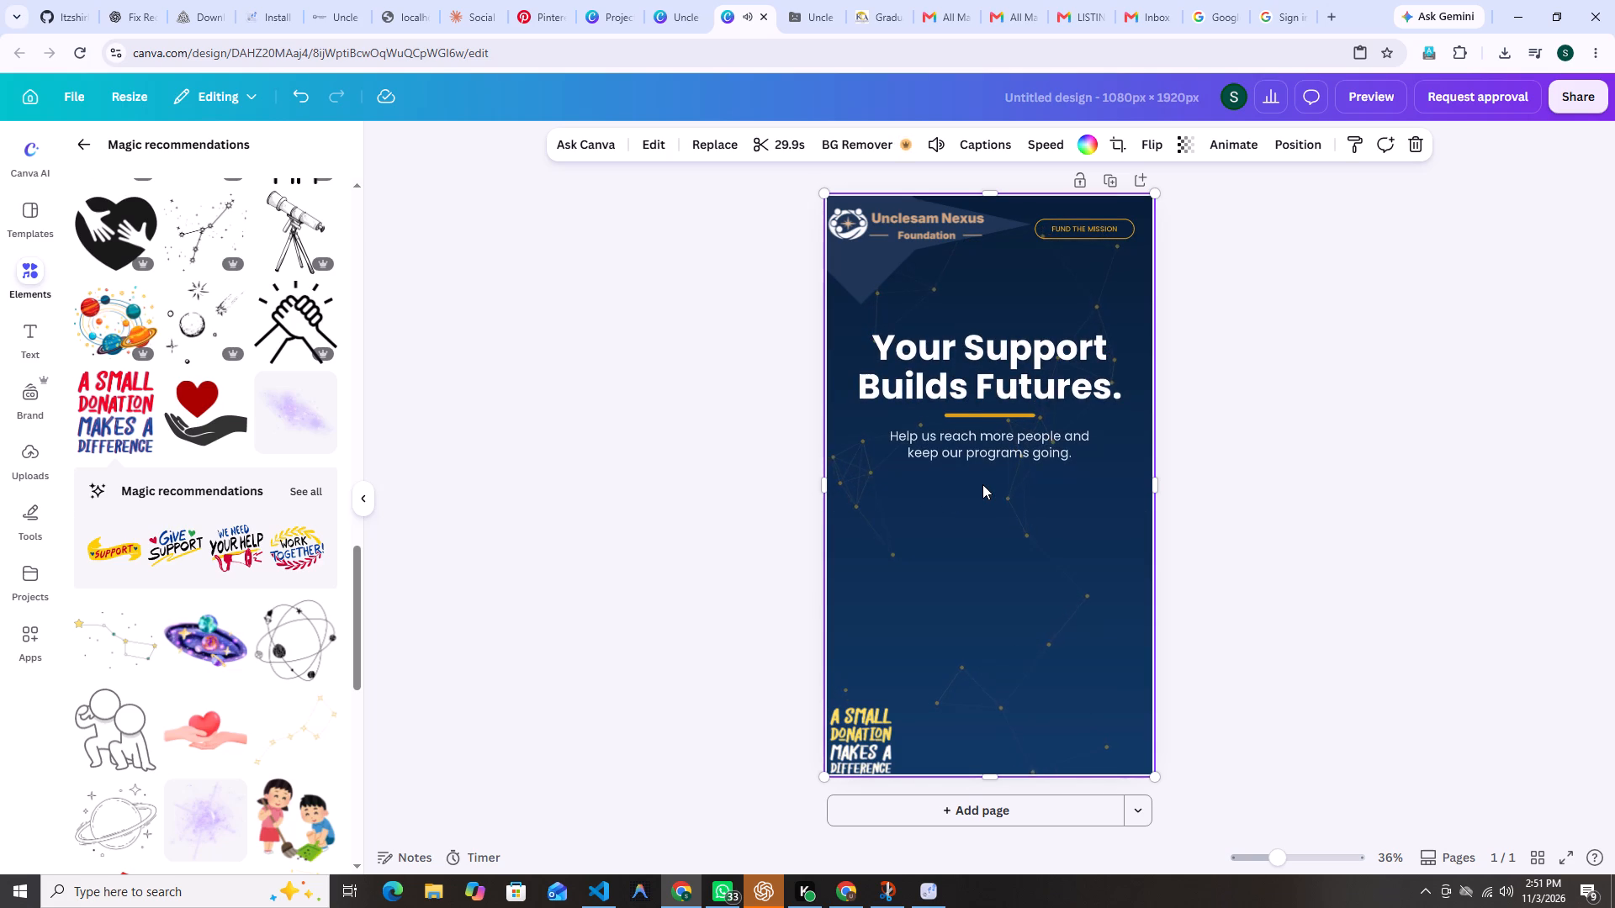
click(984, 484)
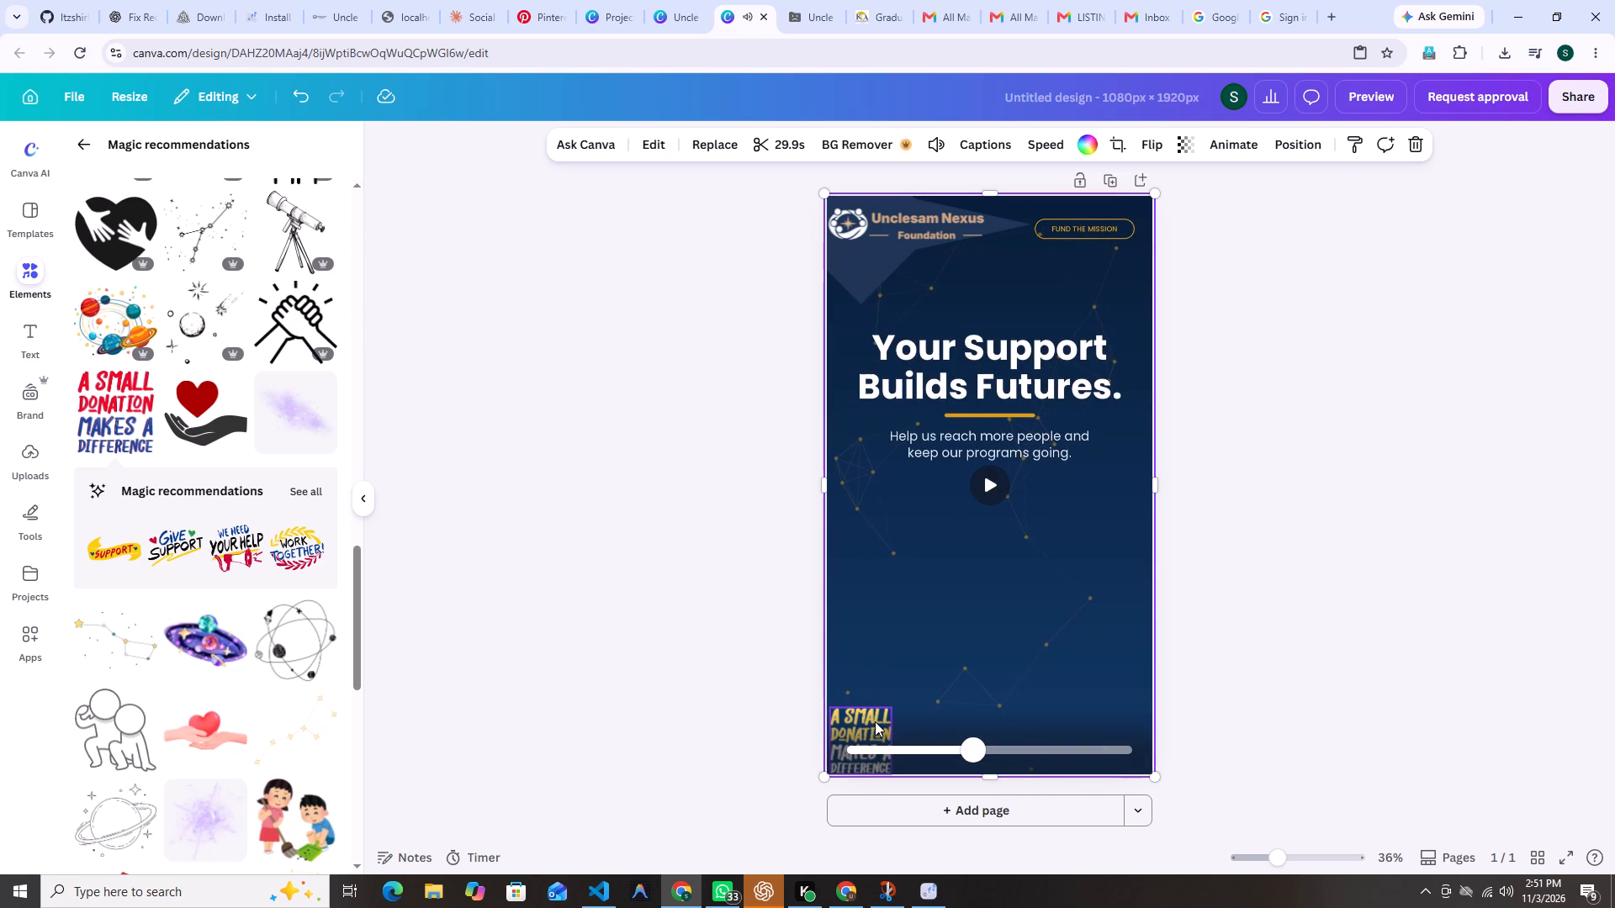
Add the Rotate add-on effect to the animation of the Unclesam Nexus Foundation logo at the top of the page.
click(882, 230)
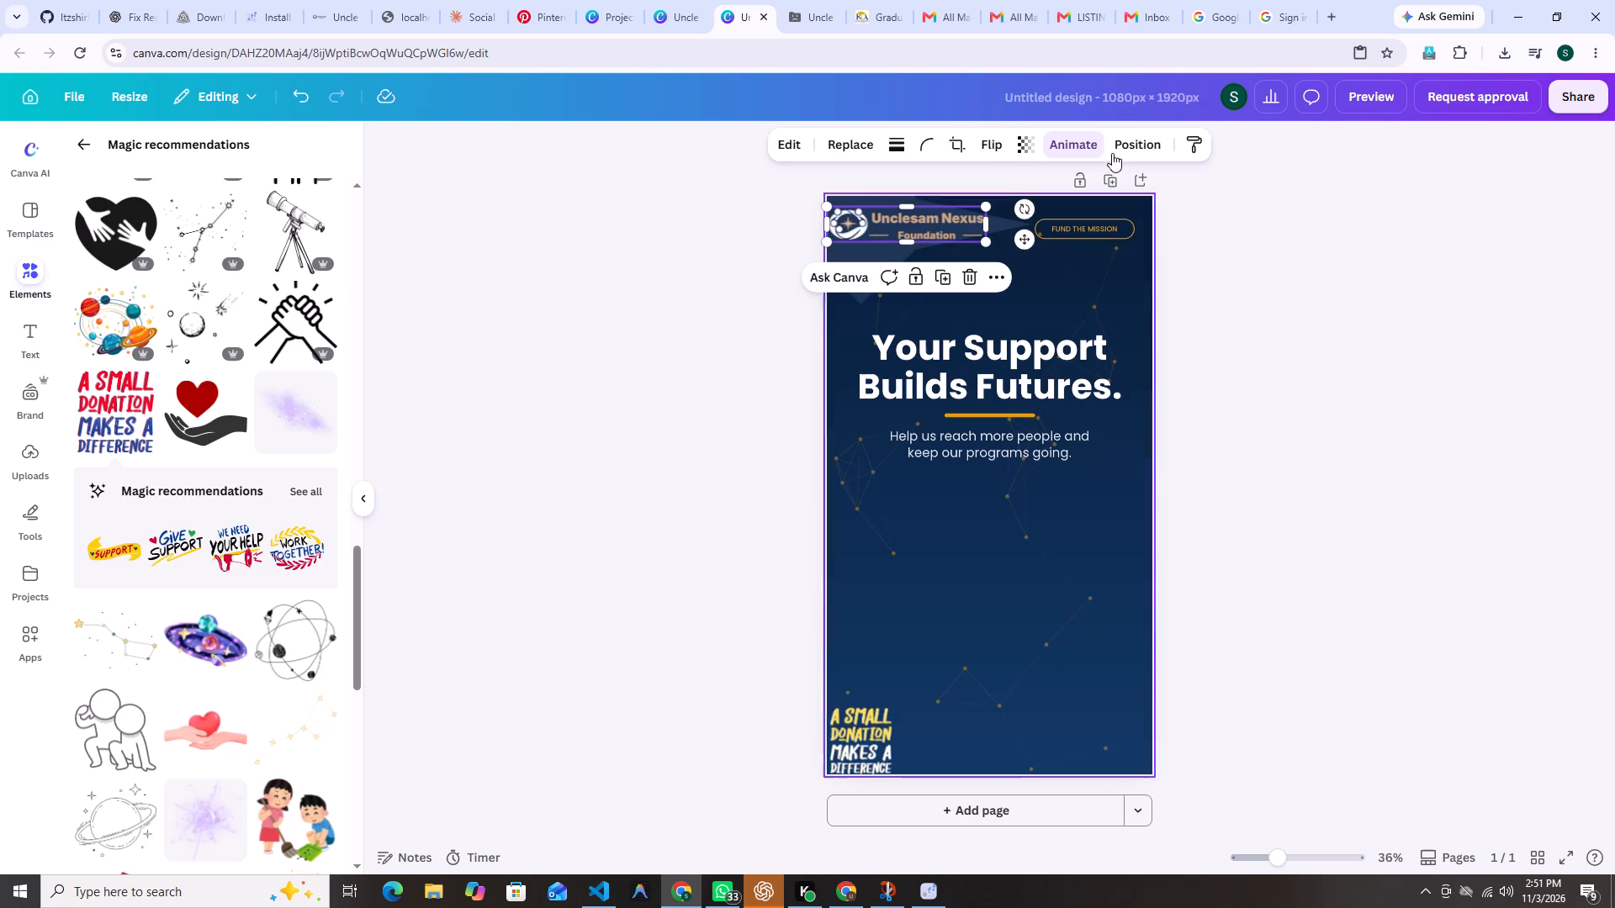
click(1101, 144)
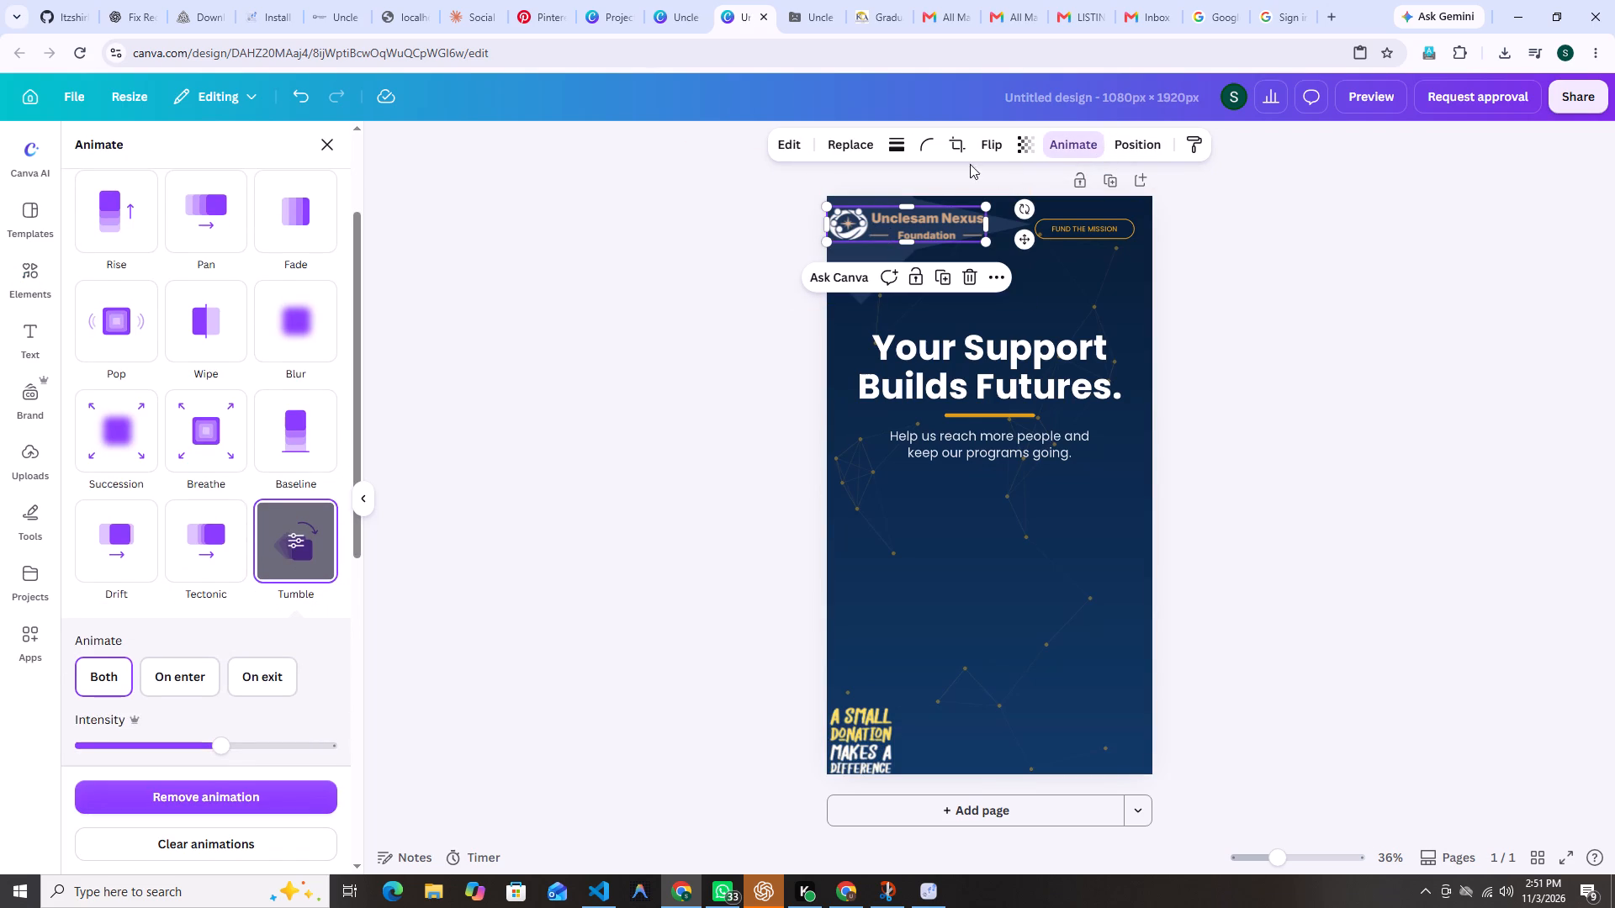
scroll(180, 567, down, 4)
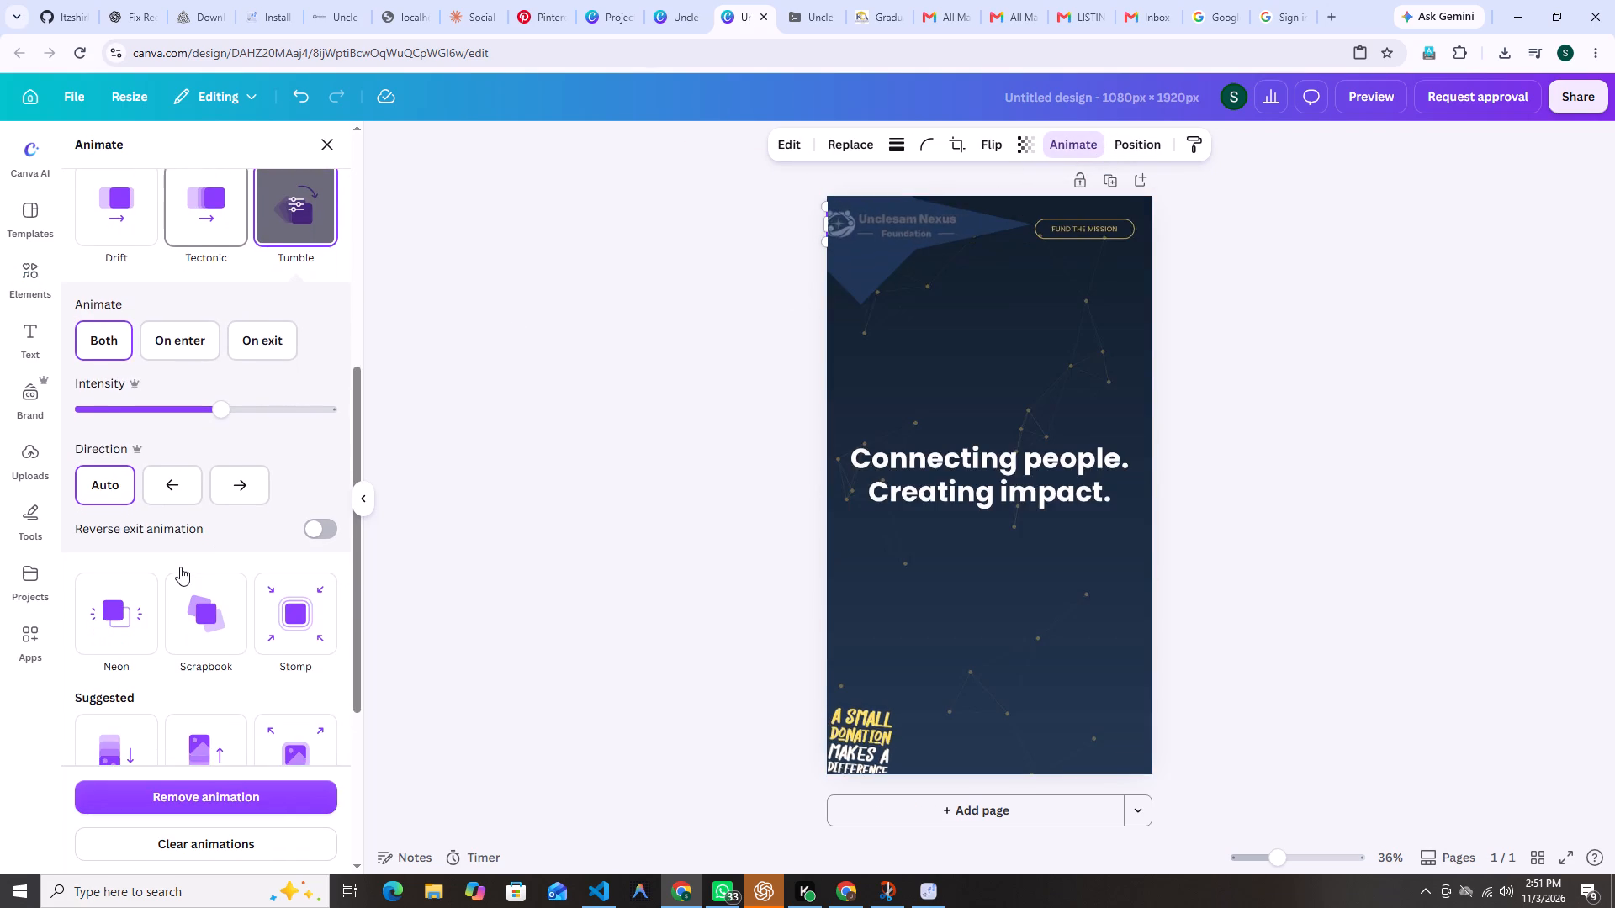
scroll(180, 567, down, 1)
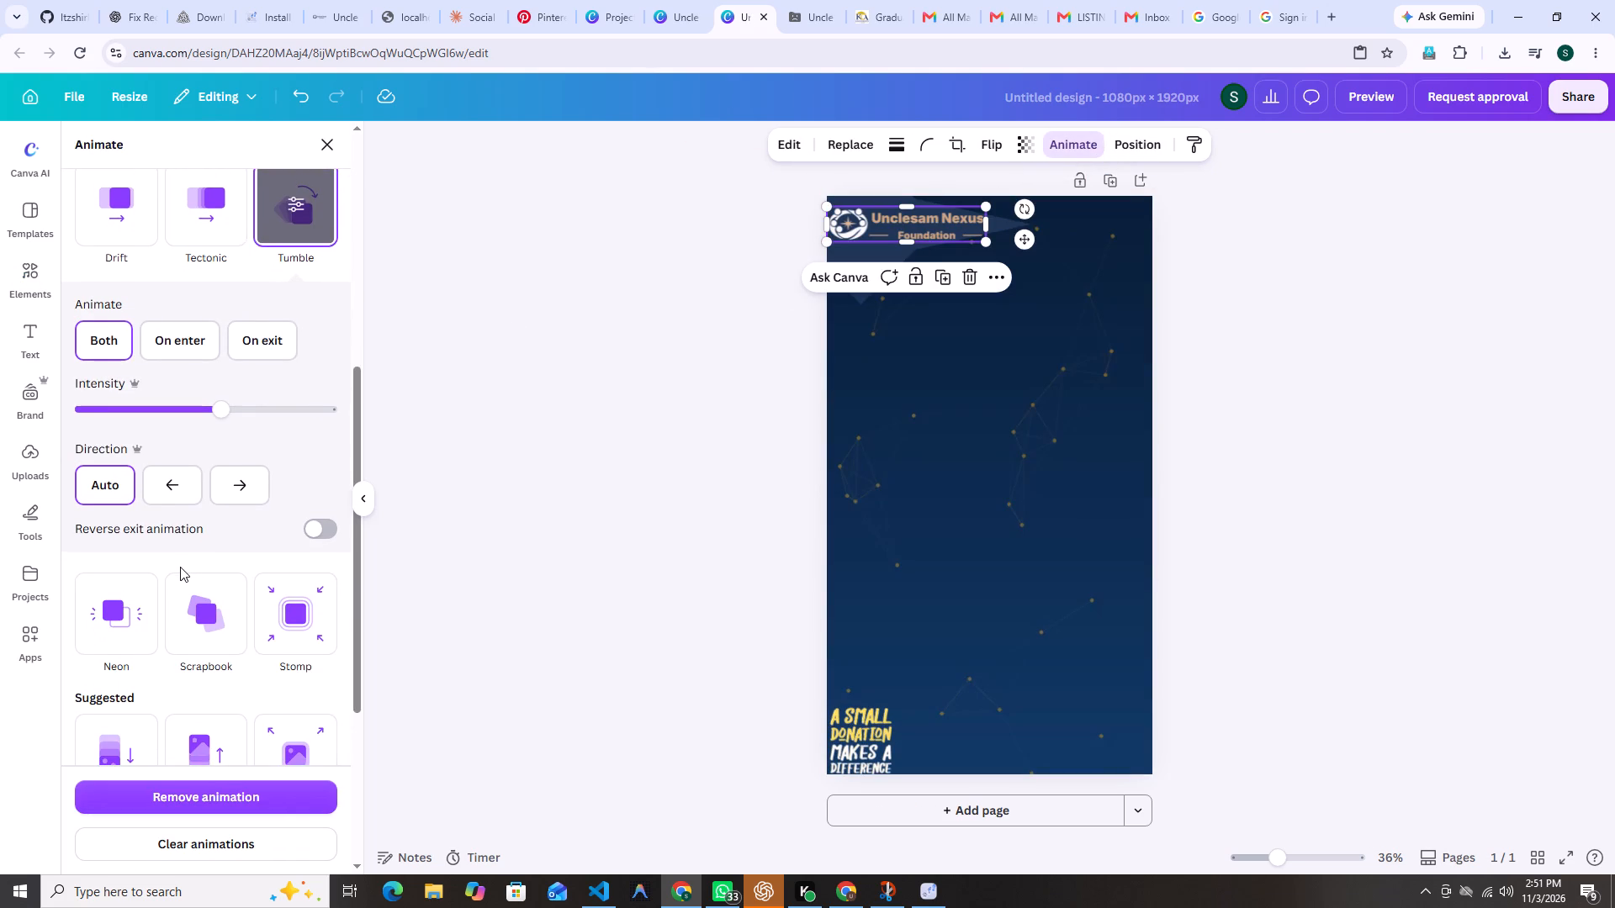
scroll(180, 567, down, 5)
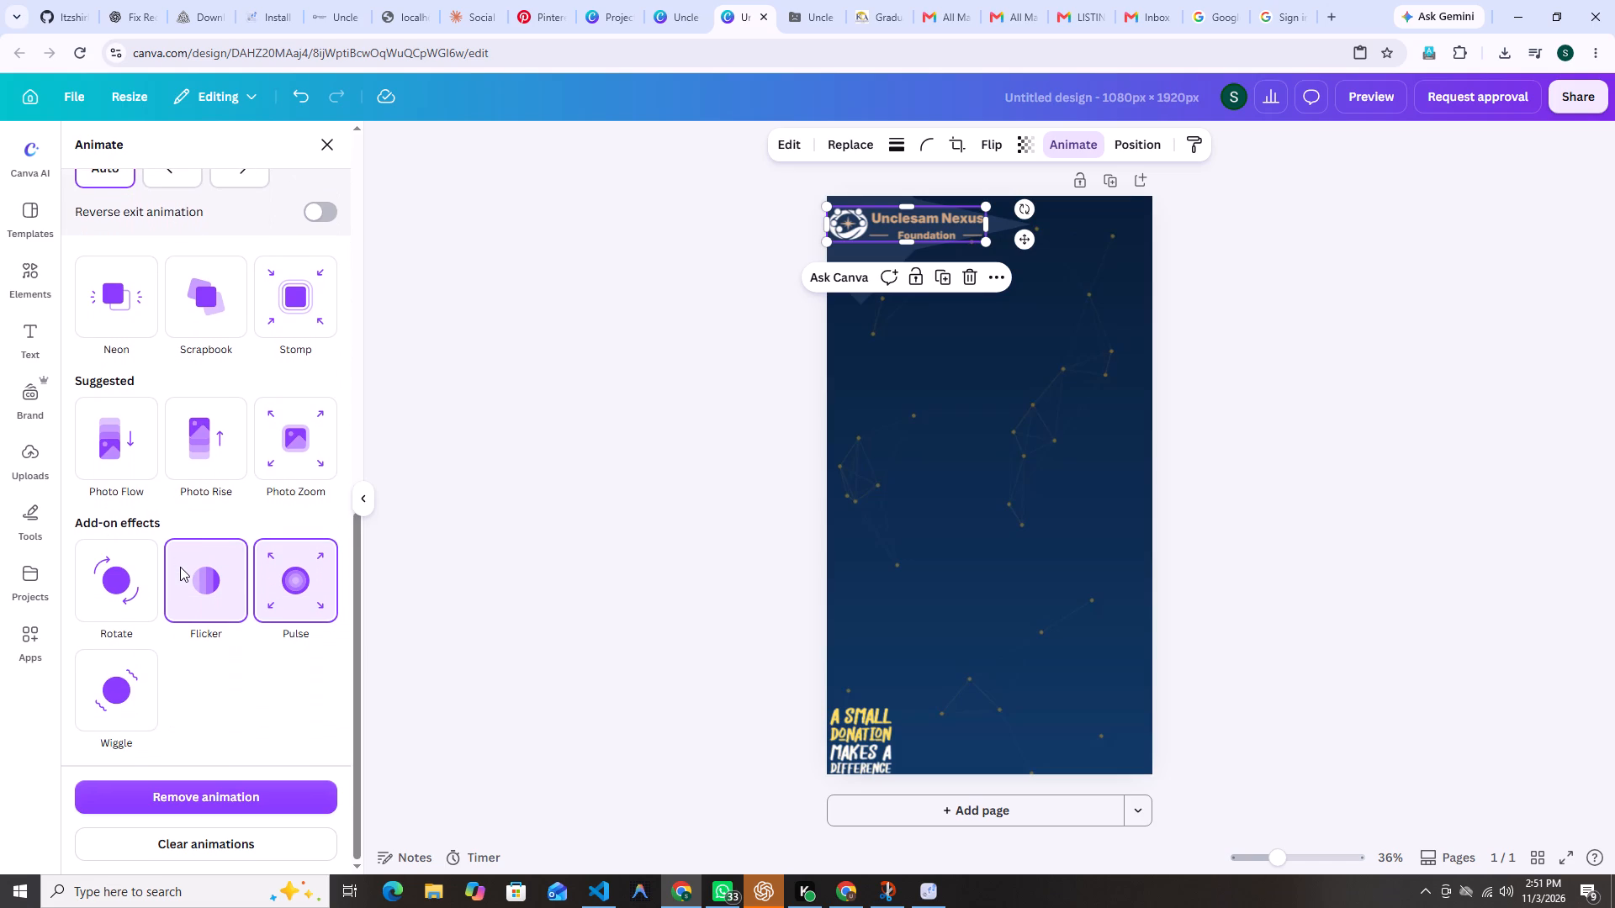
click(132, 586)
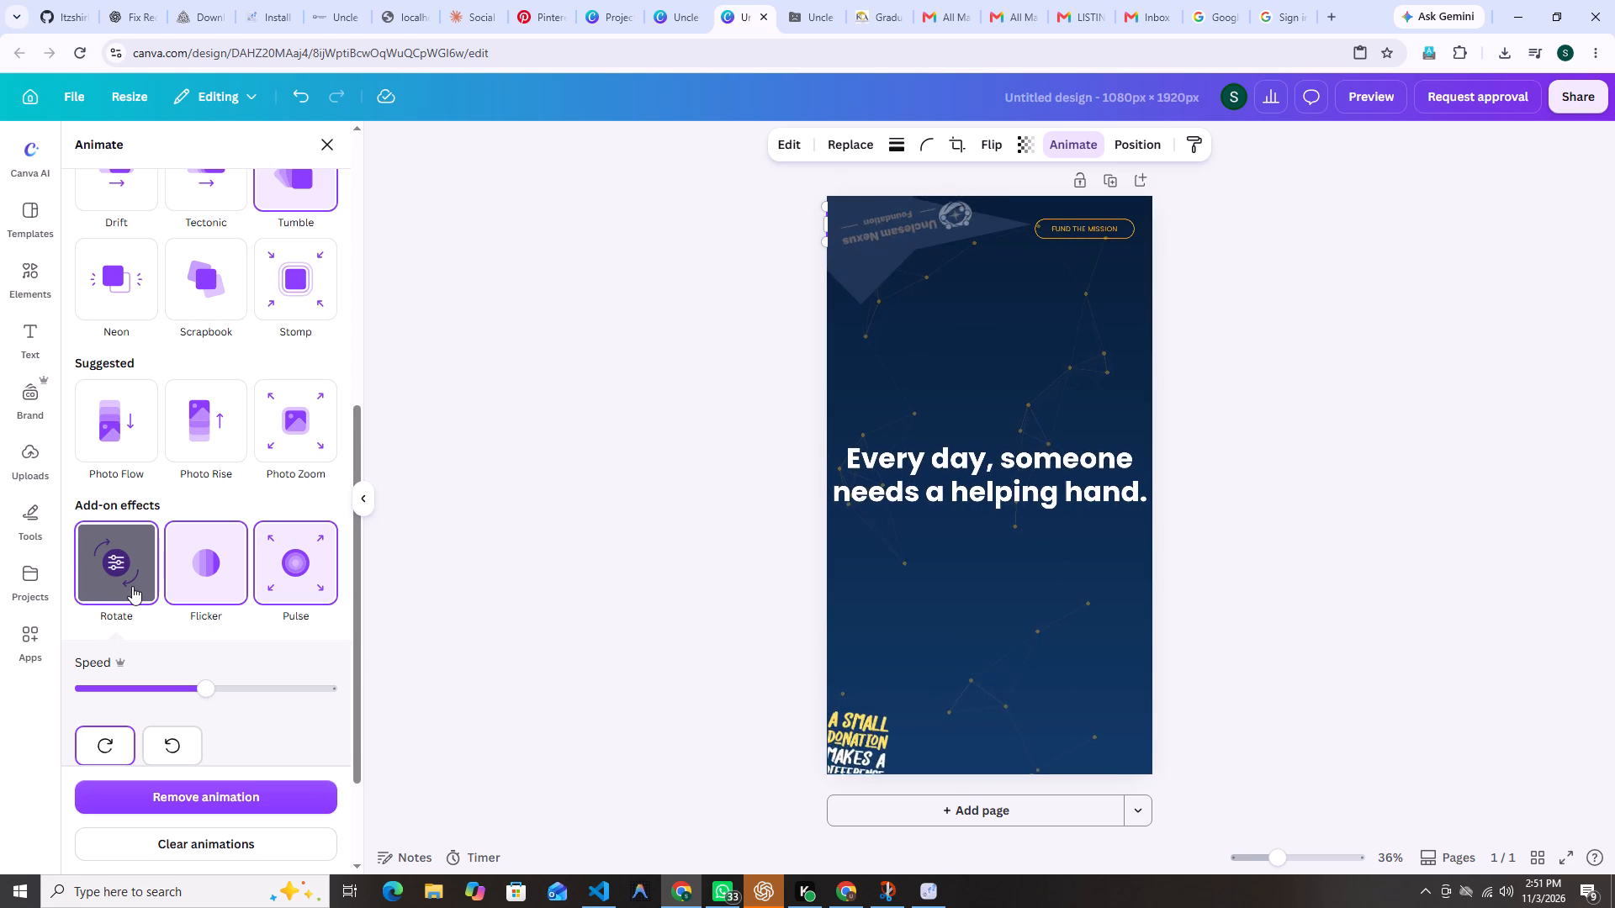
Remove the Rotate and Pulse add-on effects from the Unclesam Nexus Foundation logo's animation.
click(209, 583)
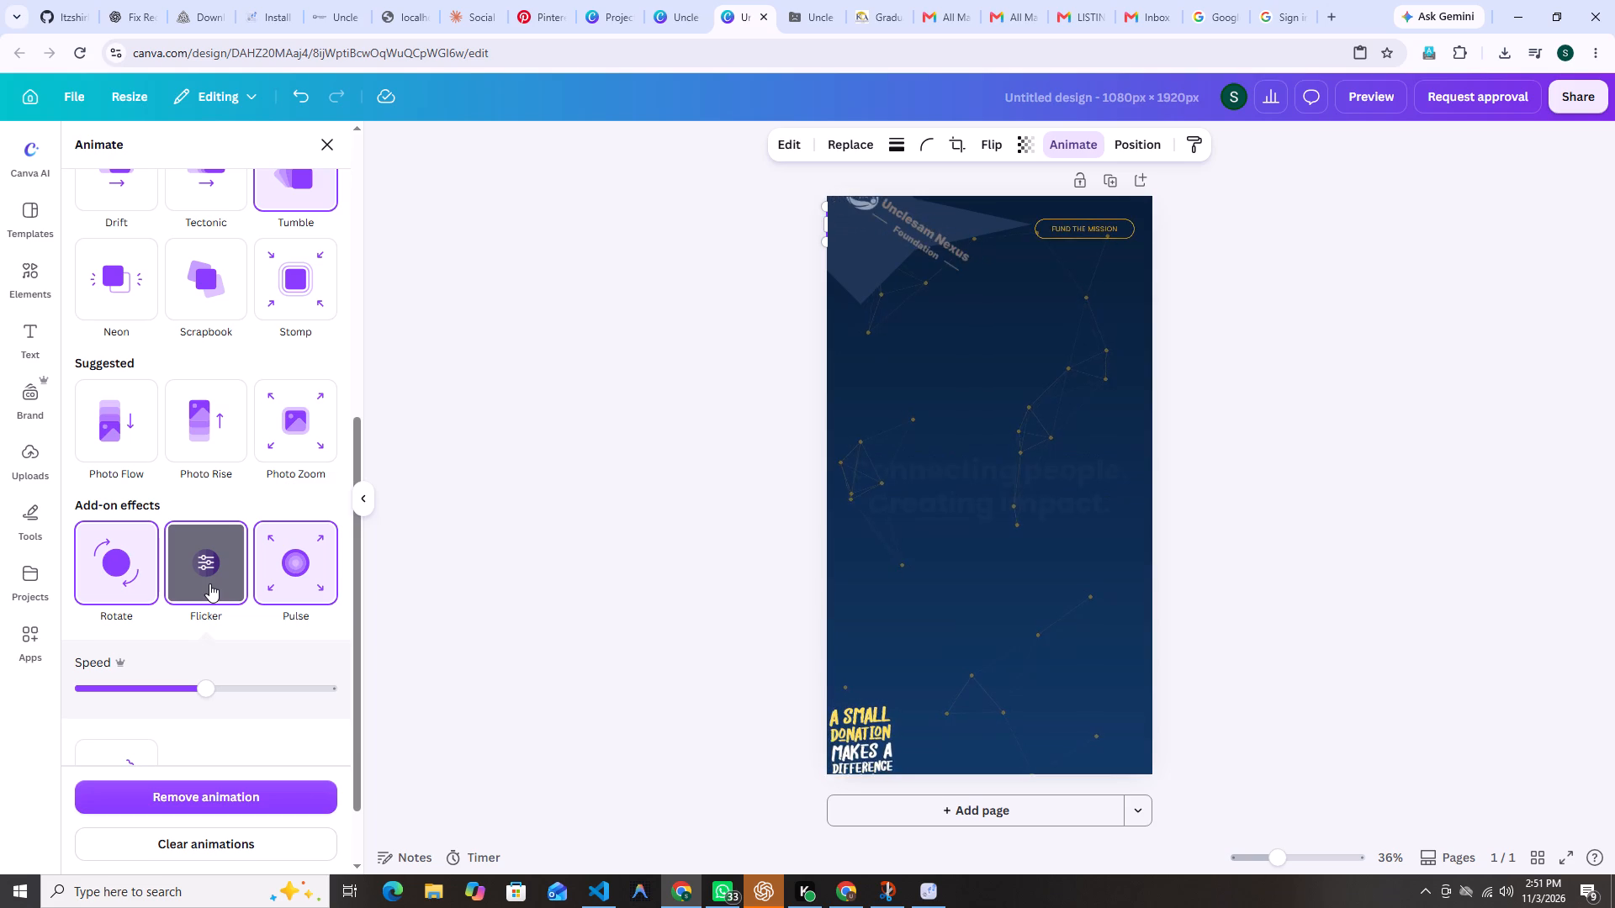
click(115, 567)
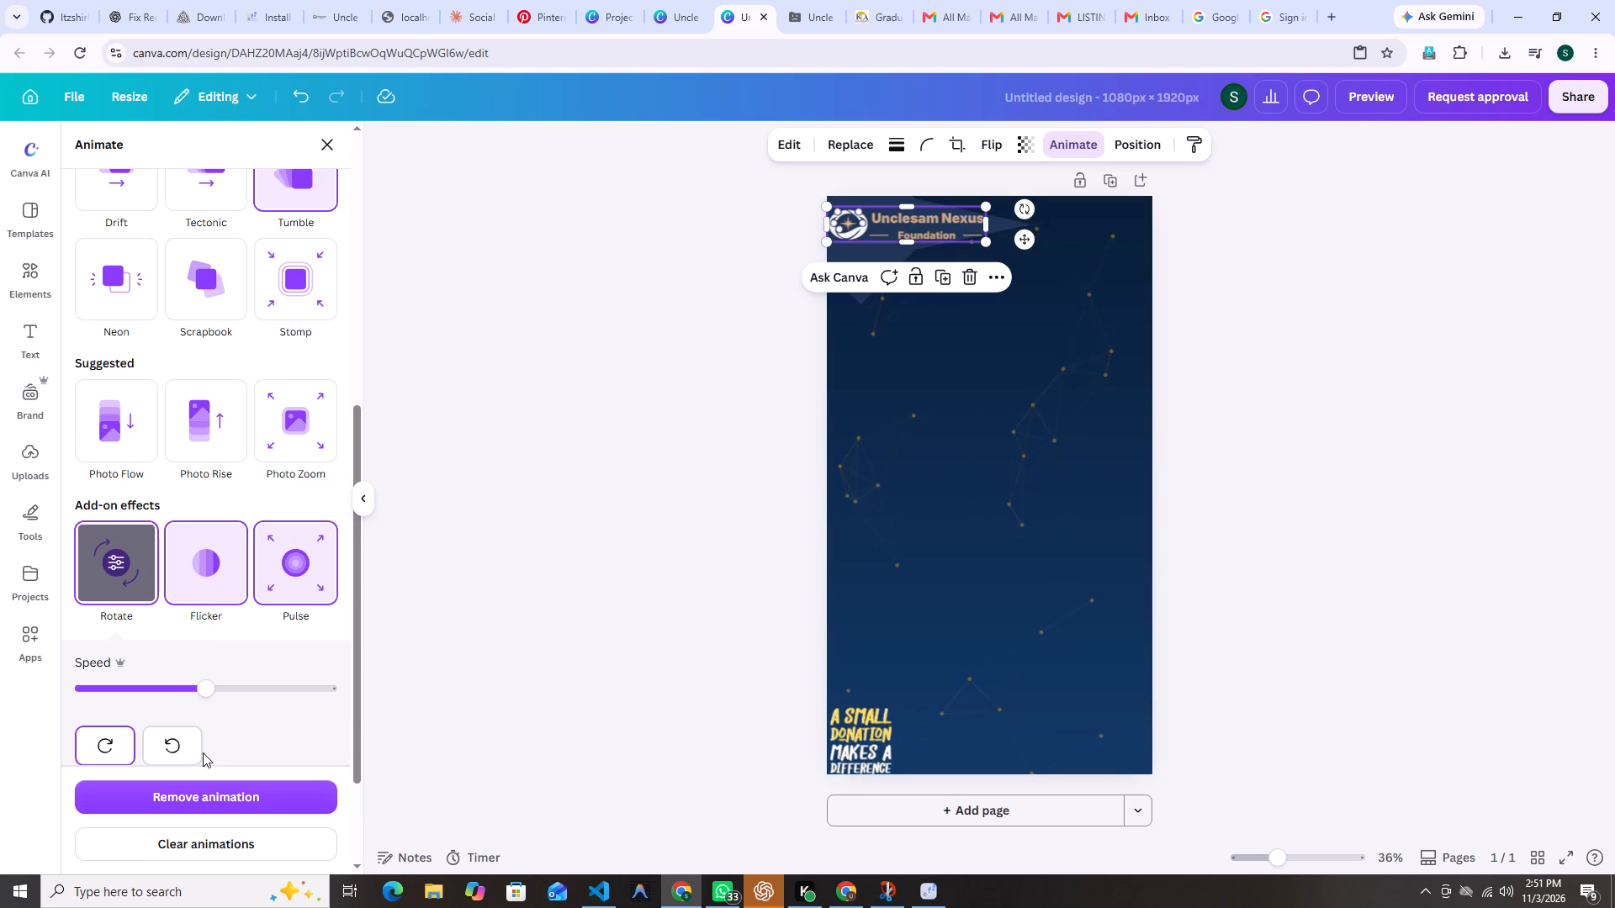
click(211, 799)
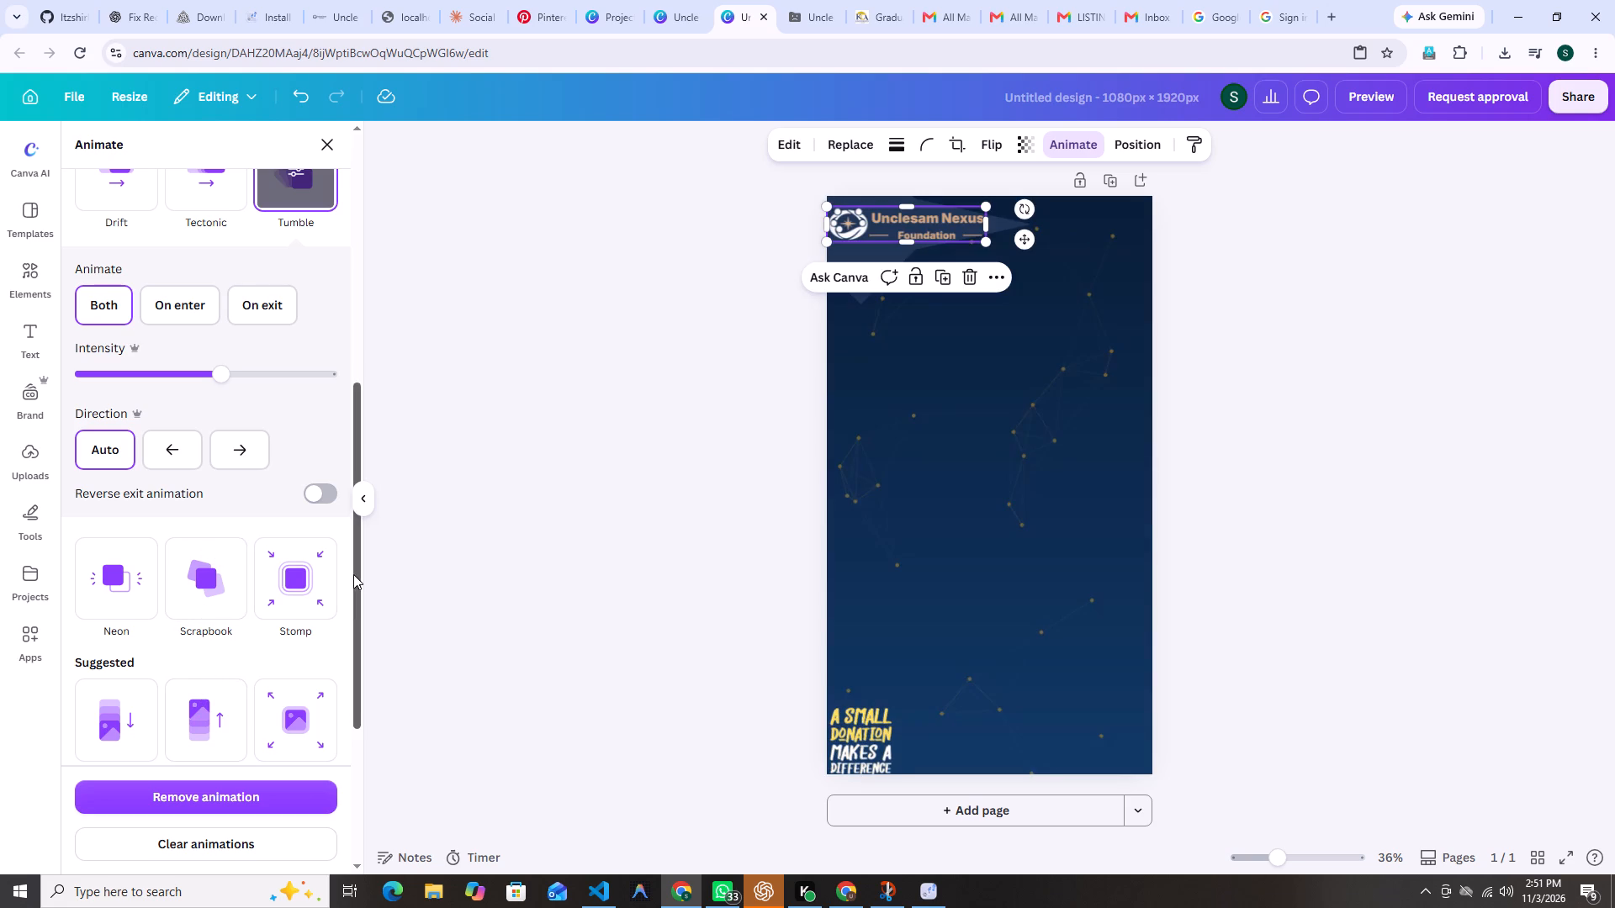
drag(353, 574, 335, 729)
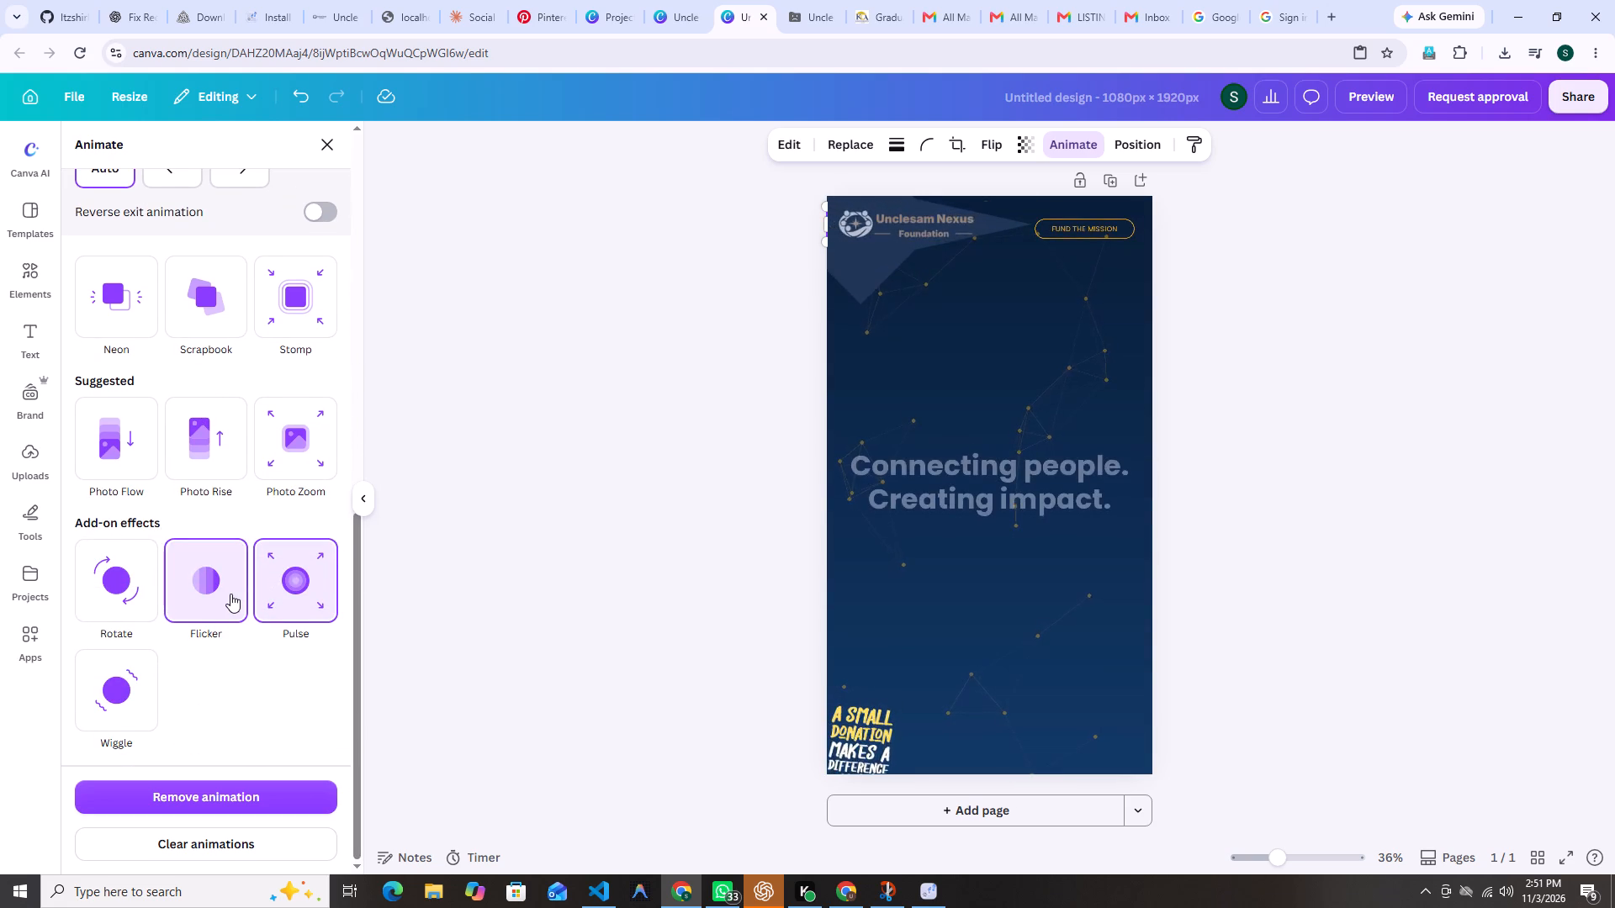
click(283, 594)
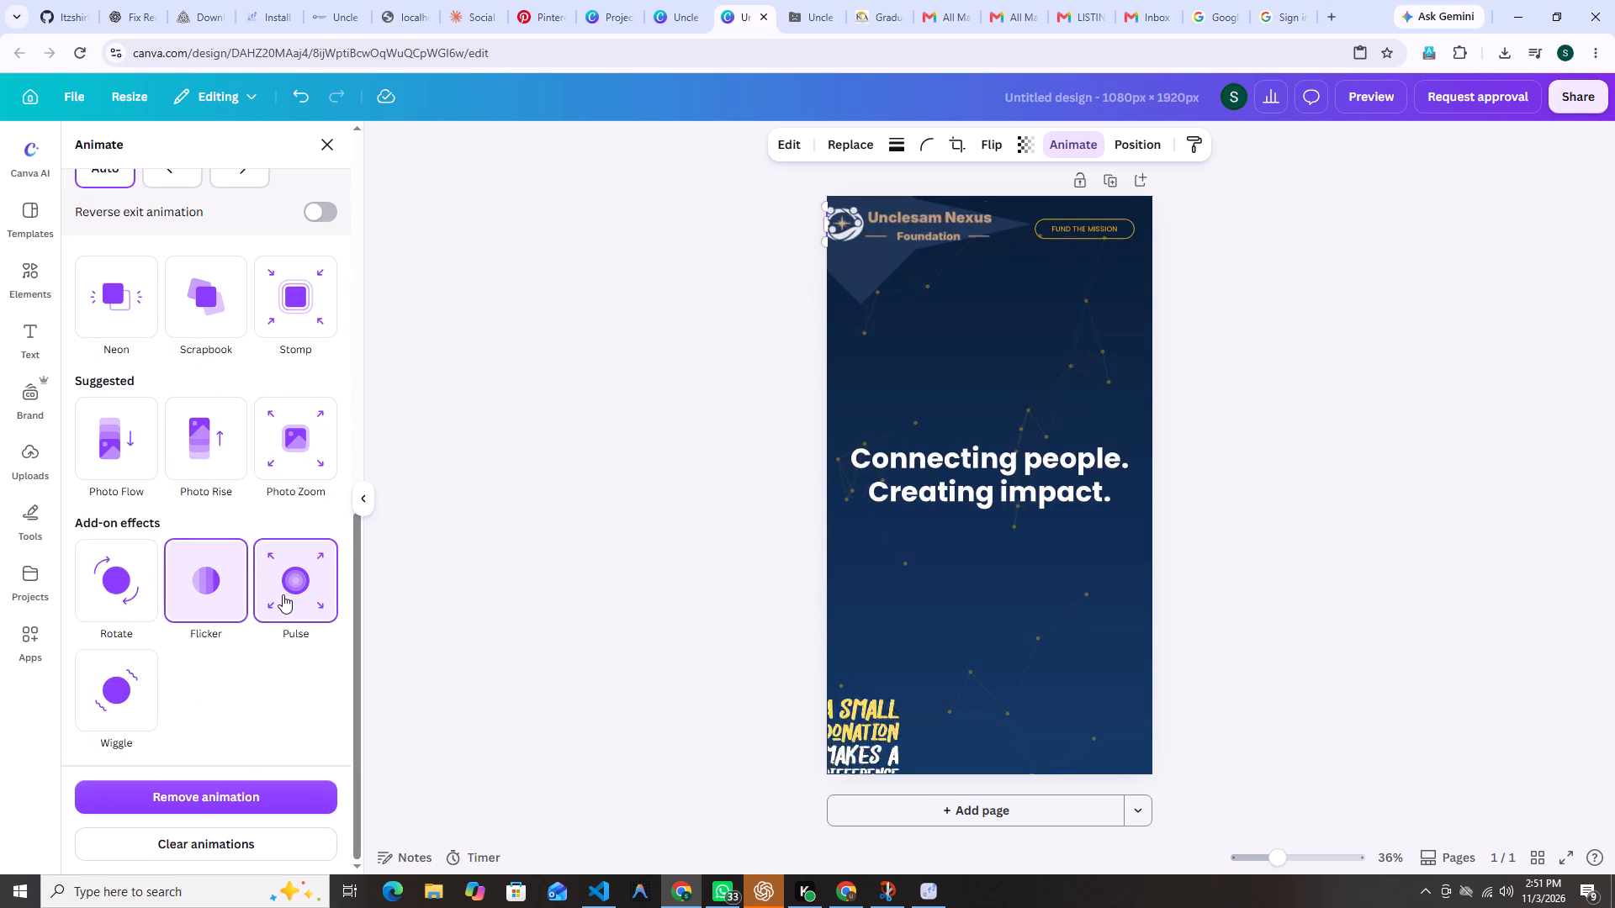
click(254, 793)
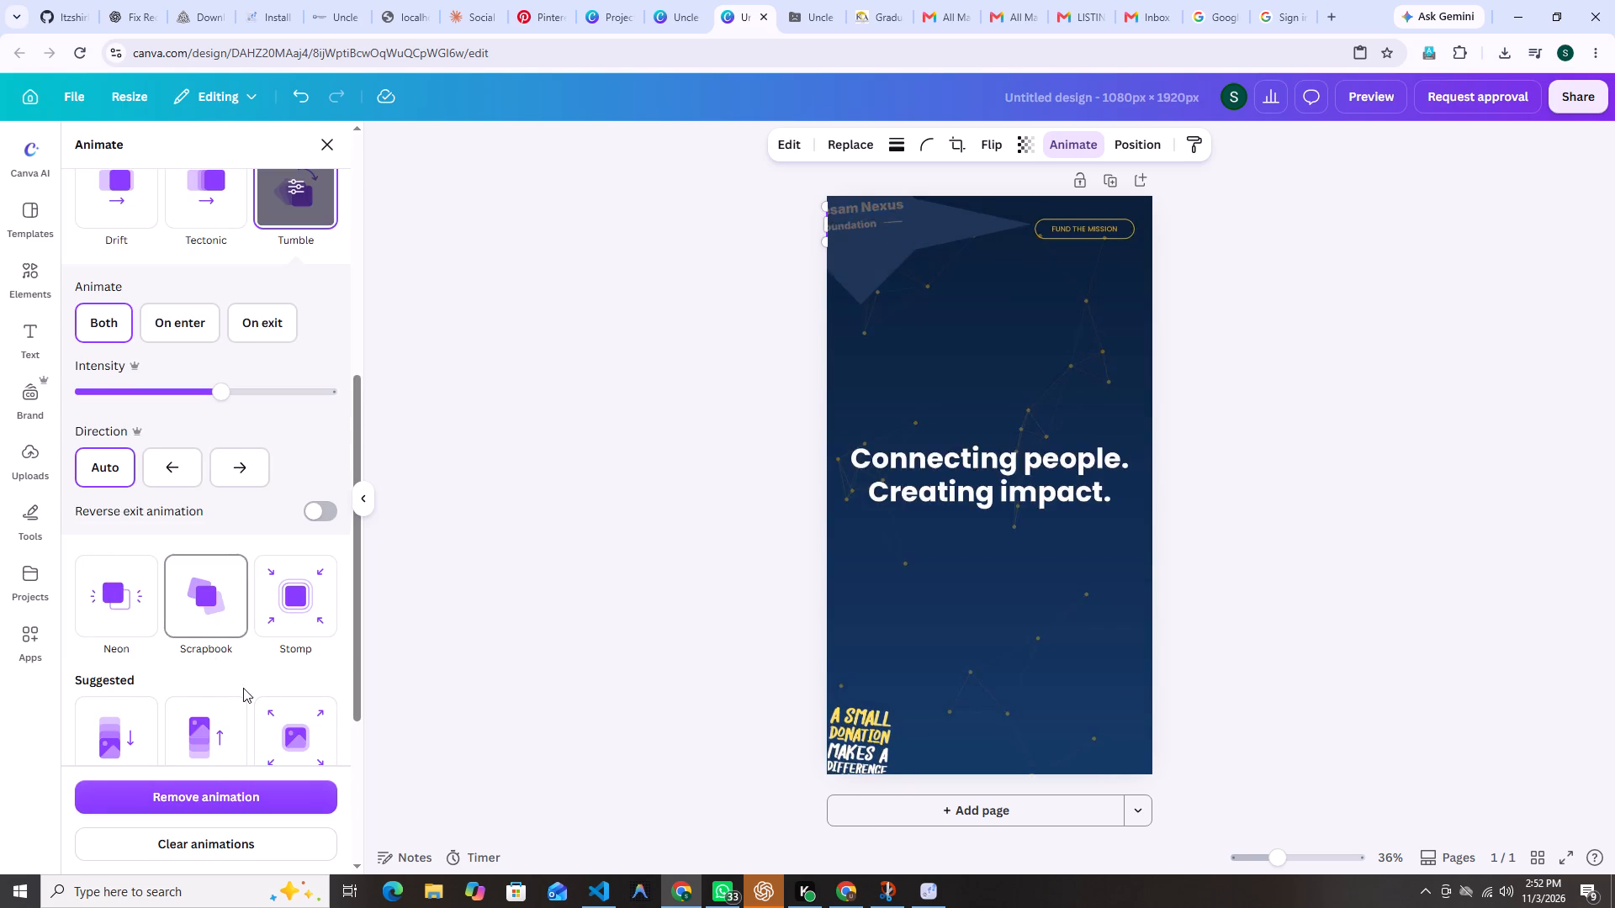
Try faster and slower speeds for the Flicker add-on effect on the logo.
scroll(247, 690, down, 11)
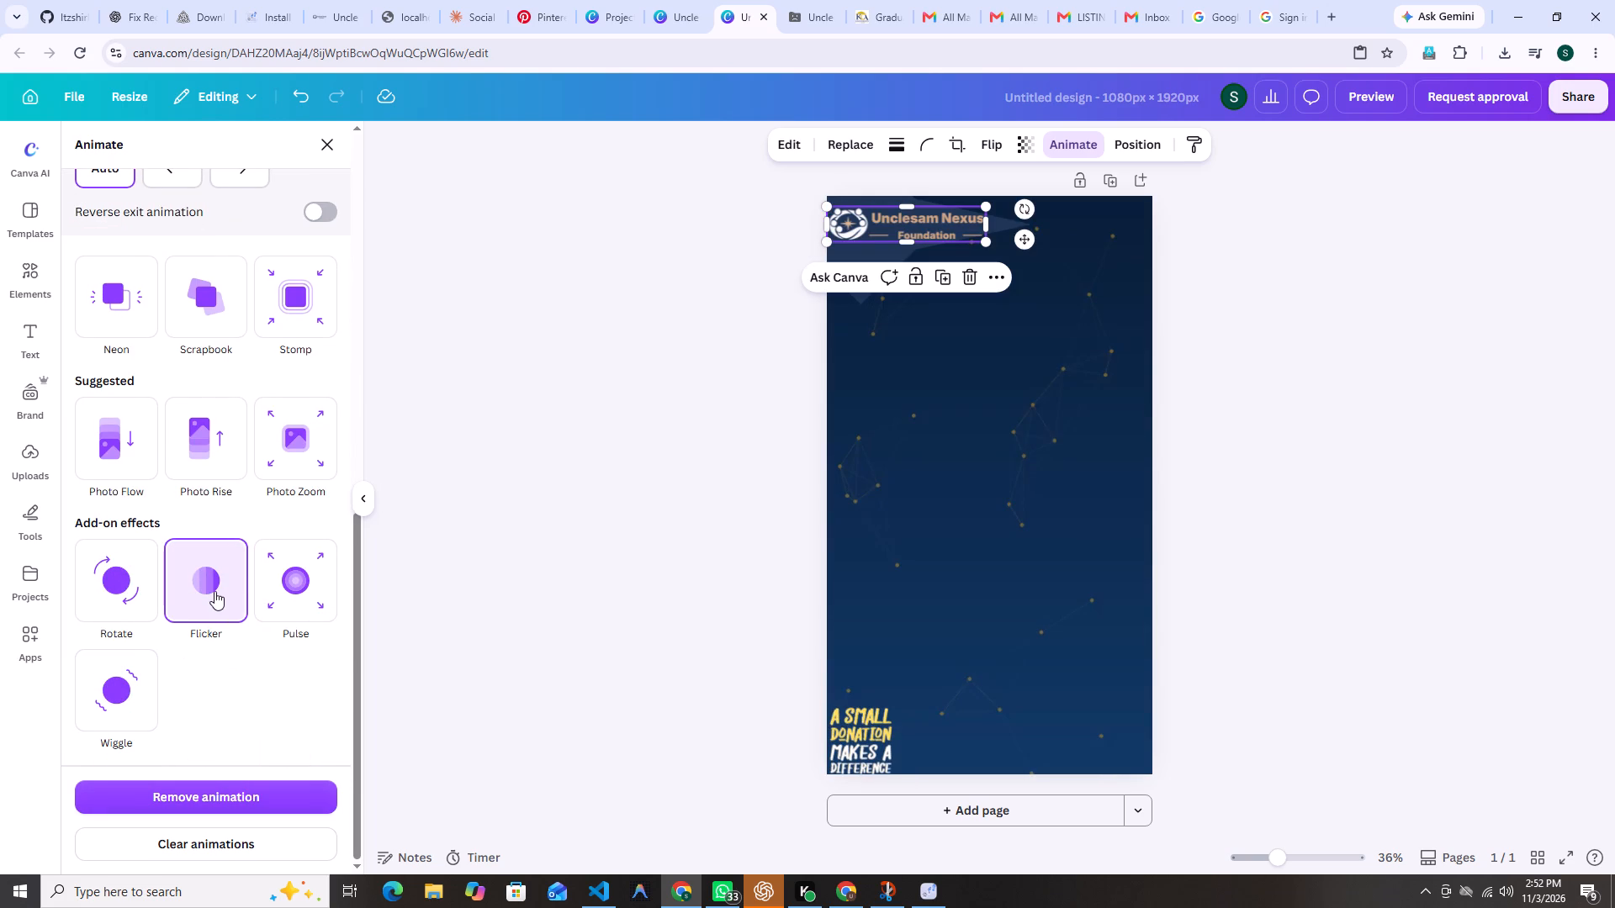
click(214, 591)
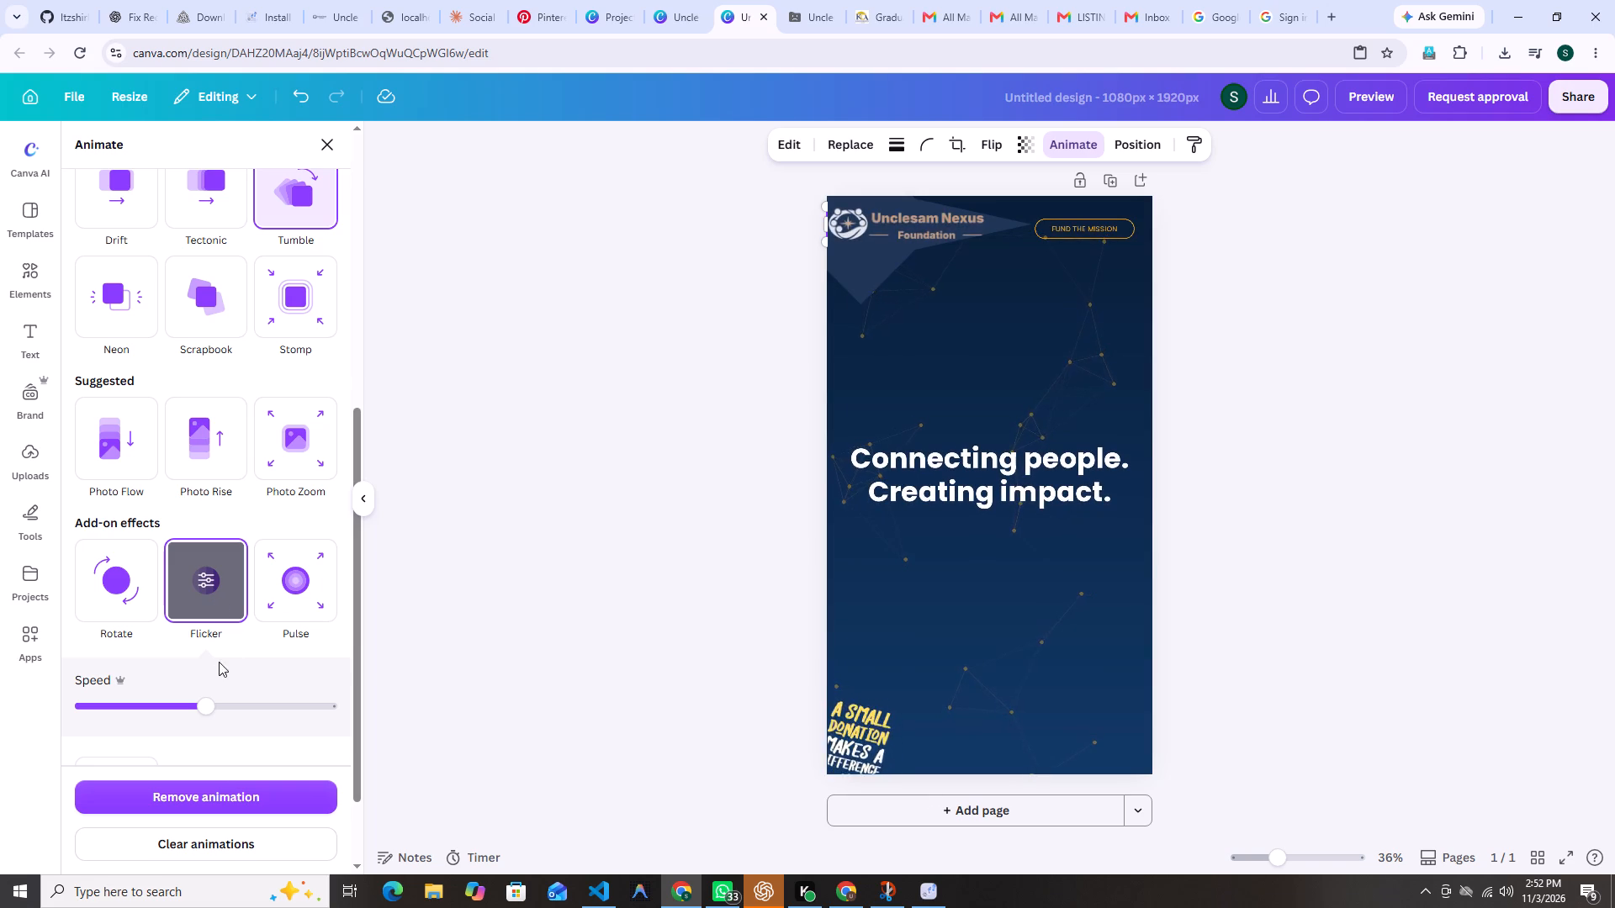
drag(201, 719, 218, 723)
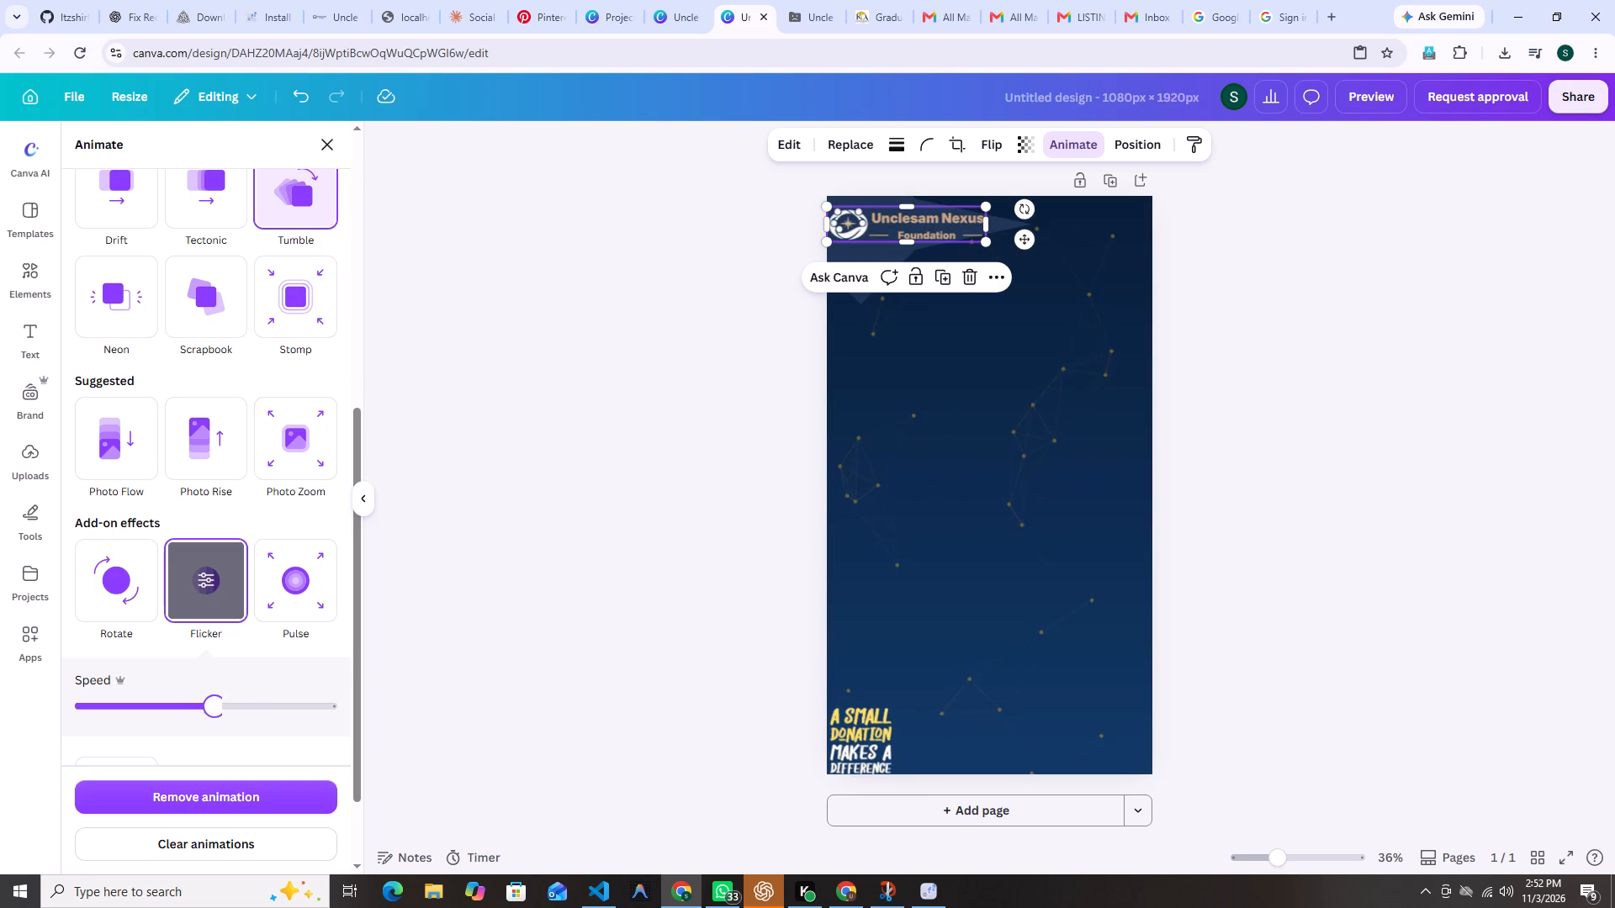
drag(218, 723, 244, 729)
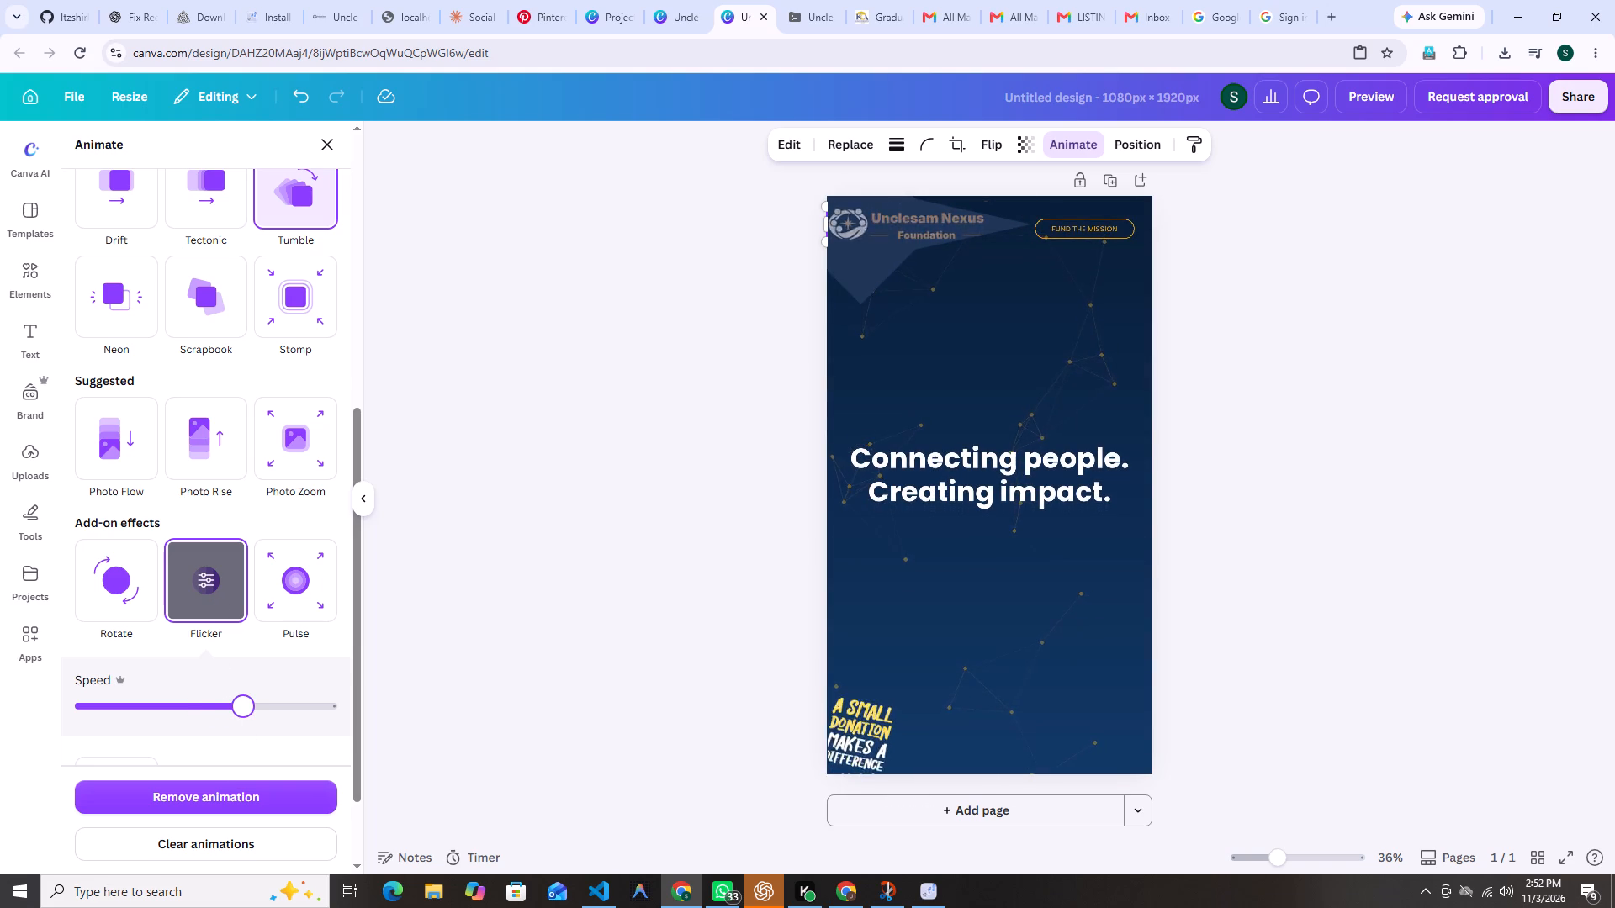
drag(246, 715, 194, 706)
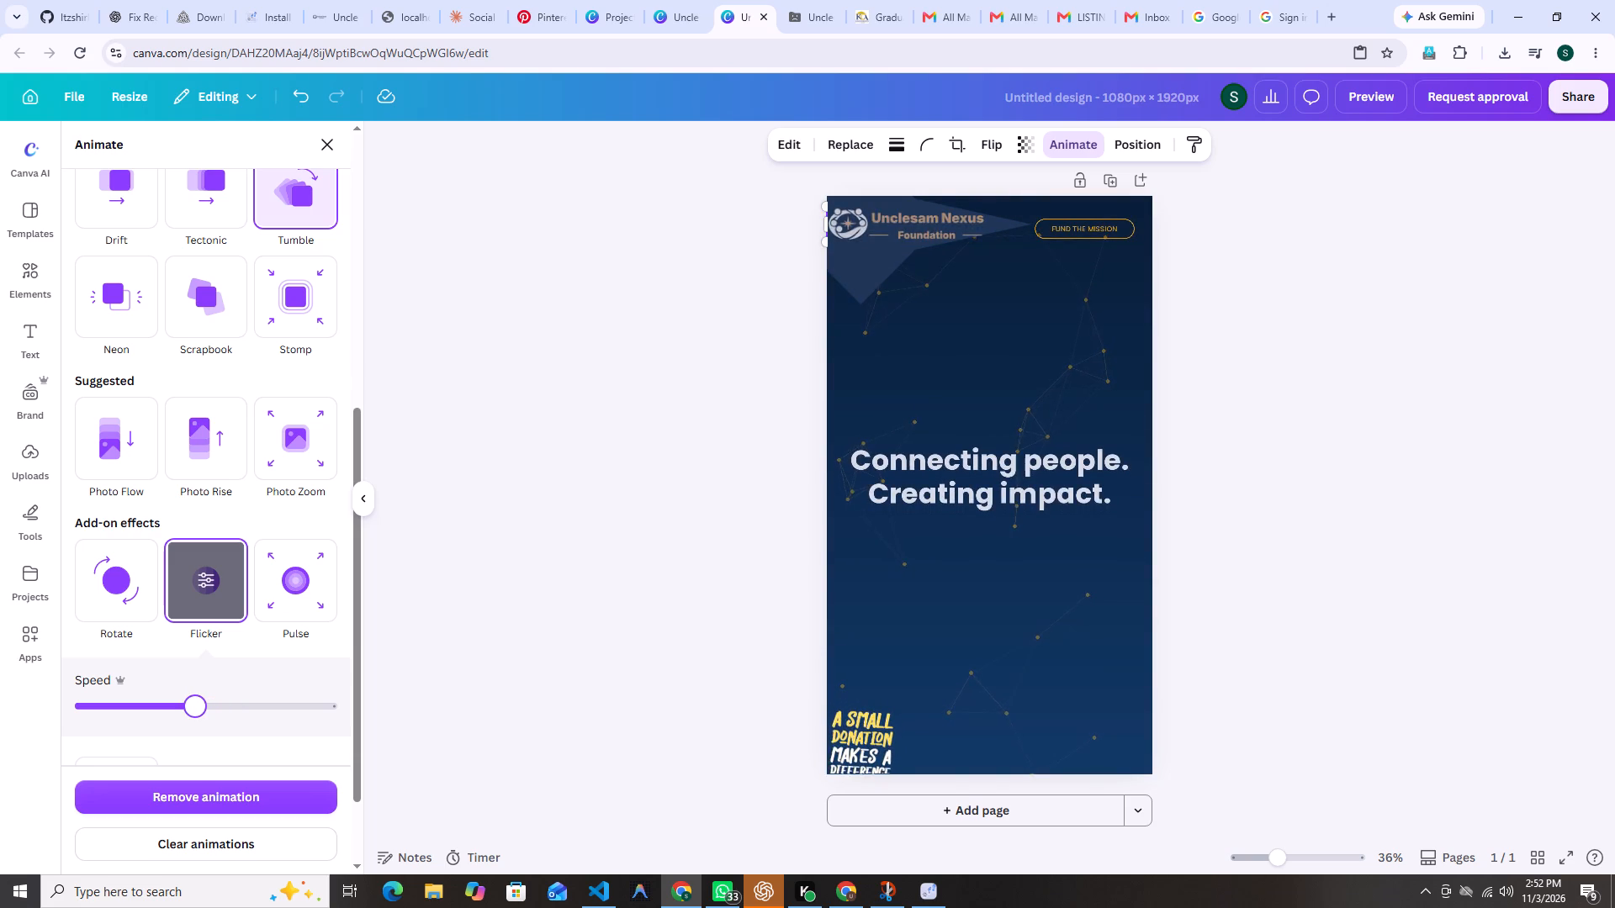
Remove the Flicker add-on effect from the logo's animation.
click(232, 604)
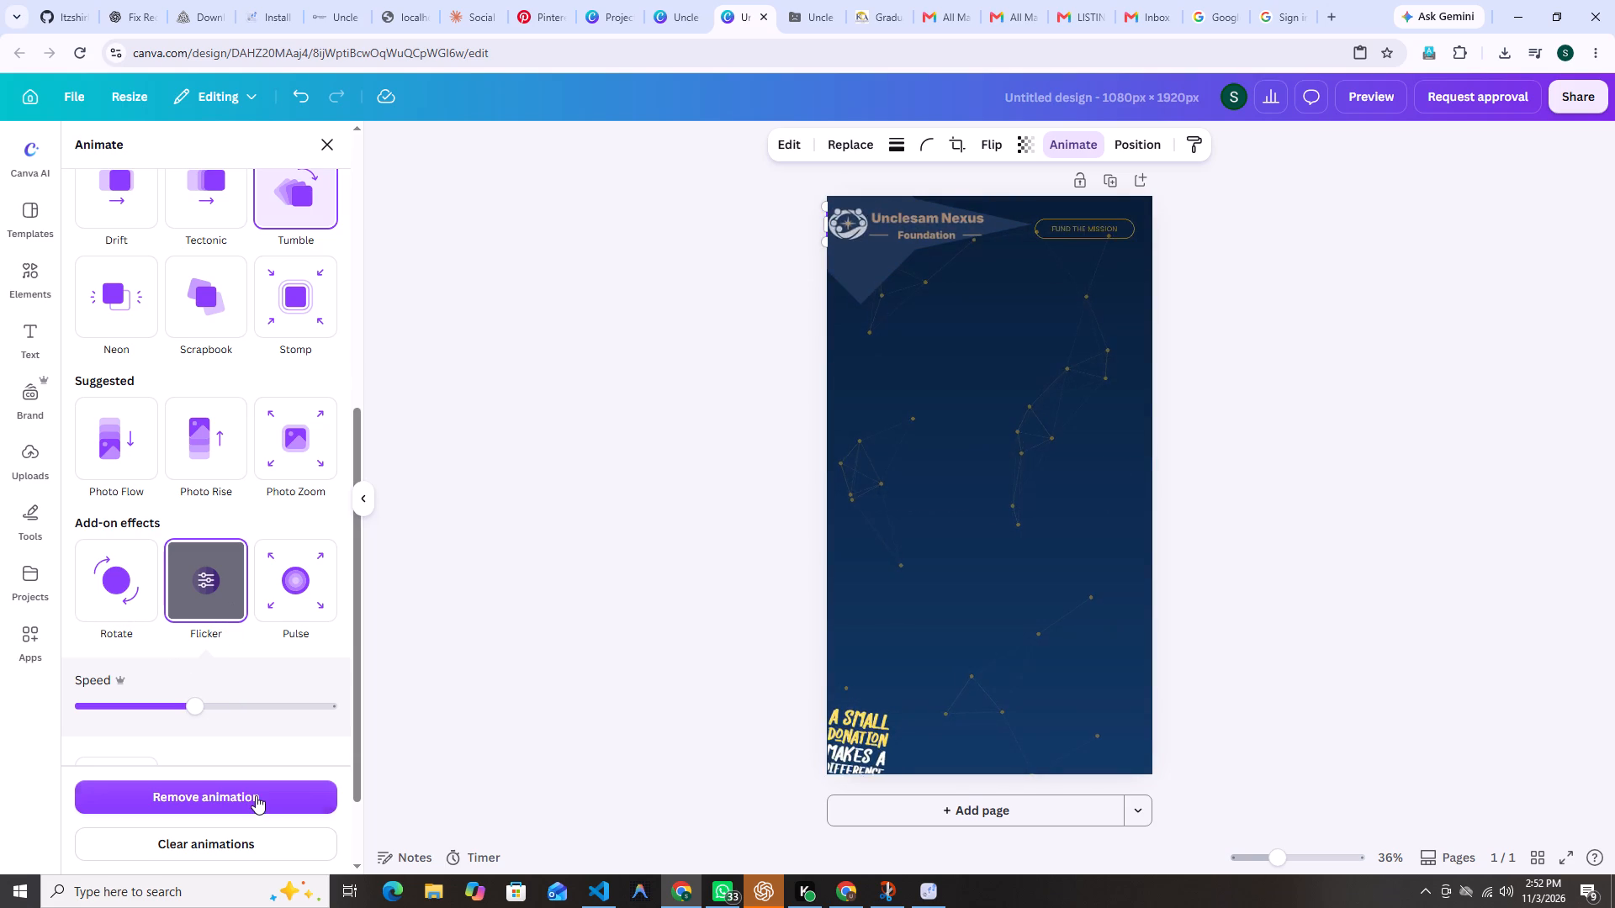
click(257, 800)
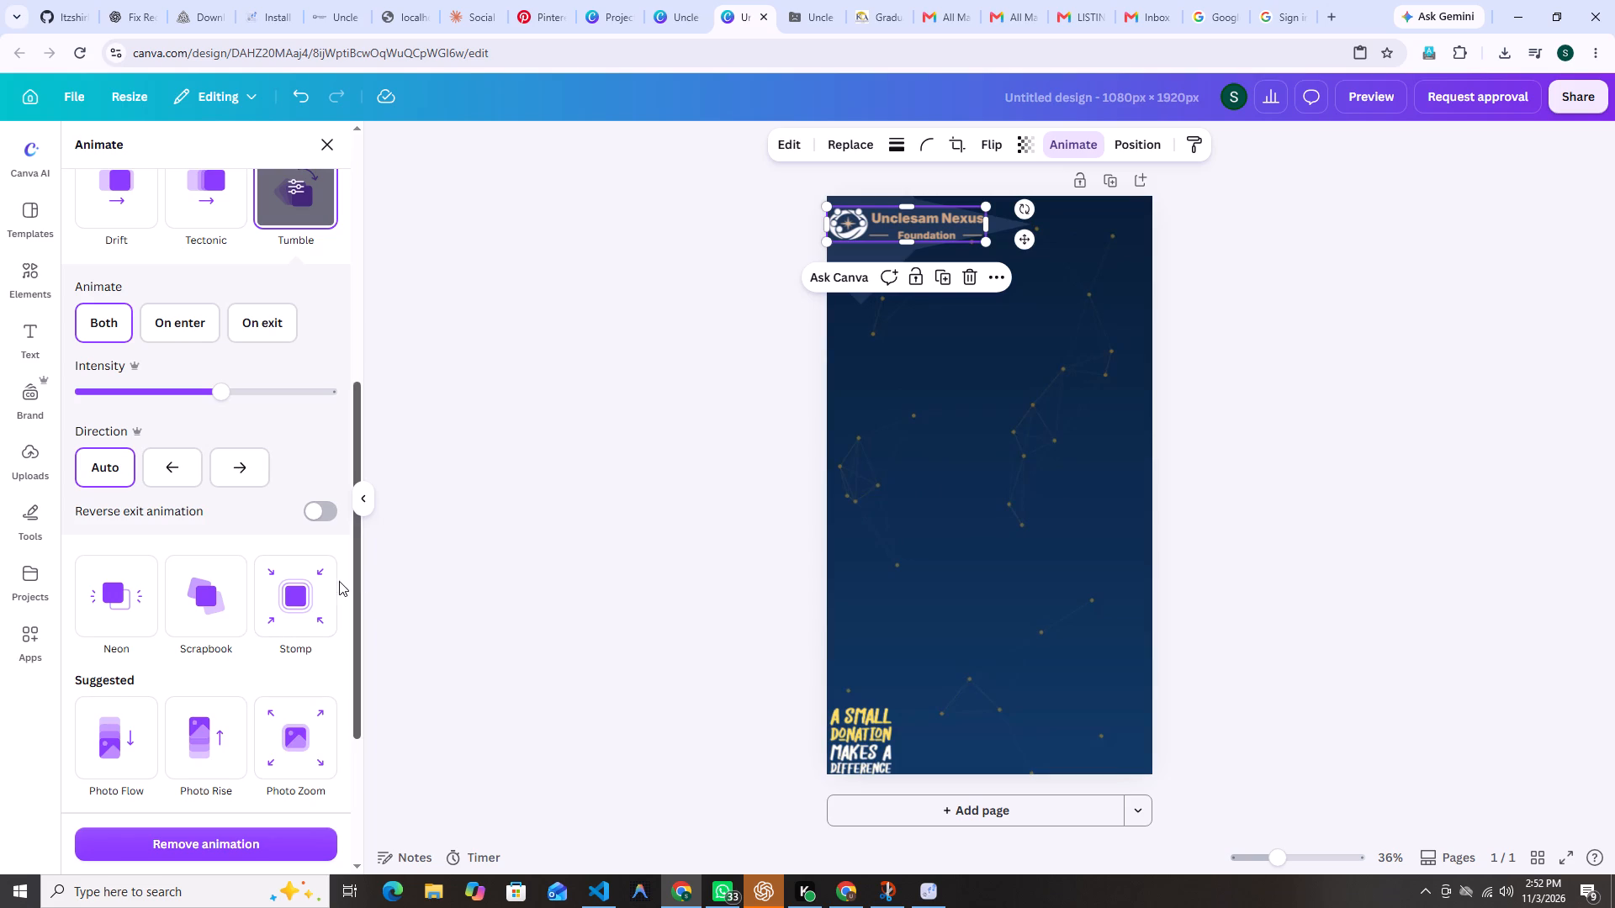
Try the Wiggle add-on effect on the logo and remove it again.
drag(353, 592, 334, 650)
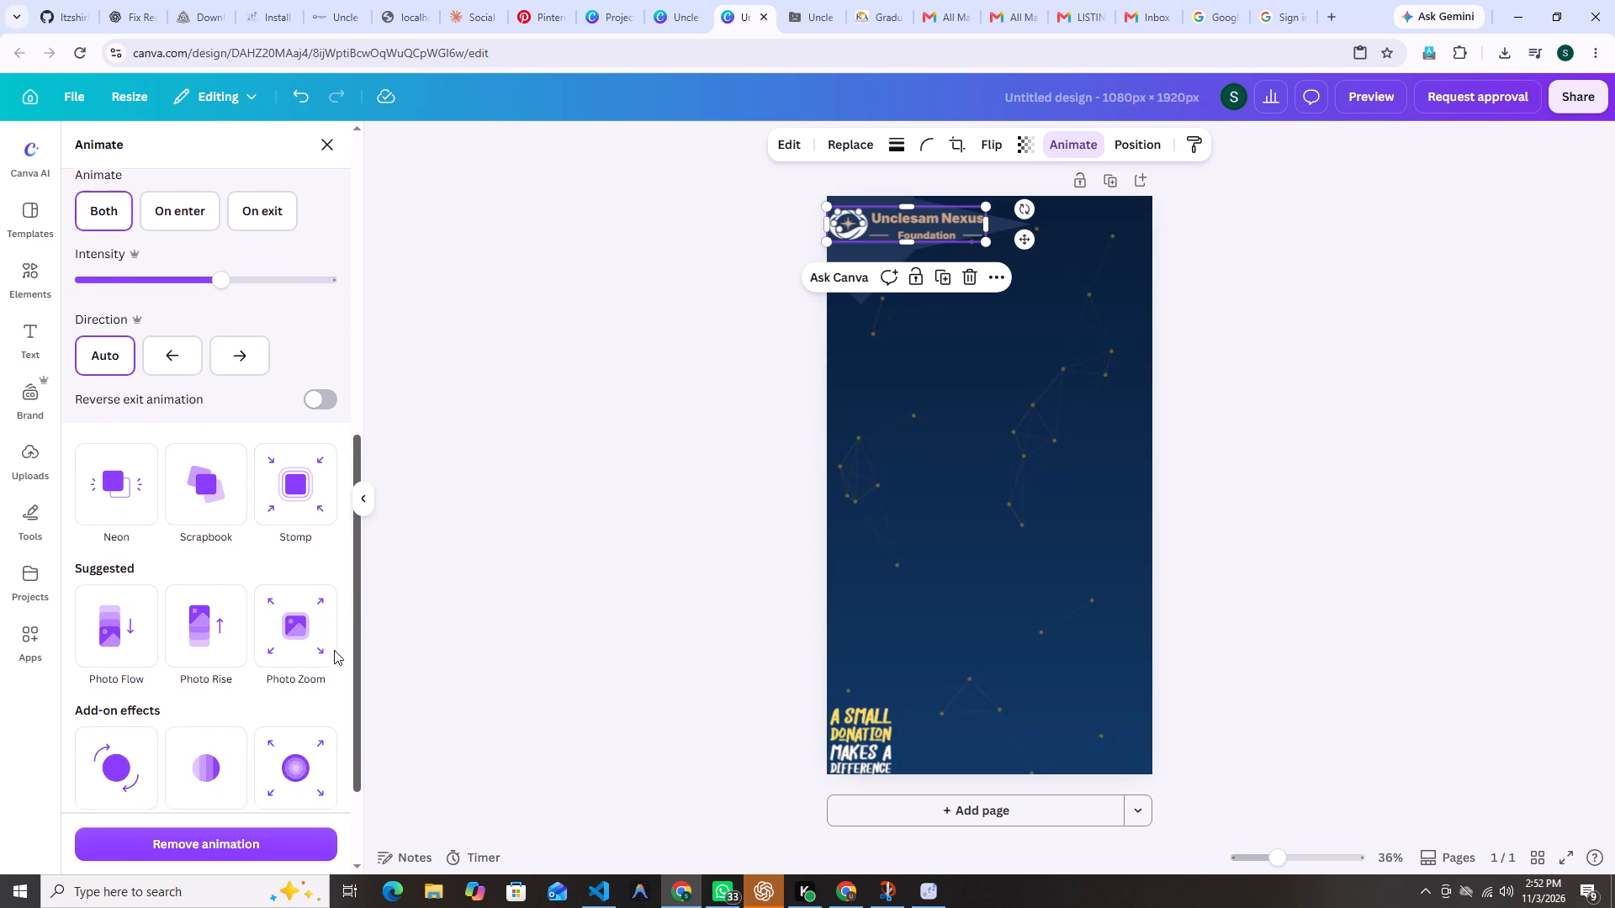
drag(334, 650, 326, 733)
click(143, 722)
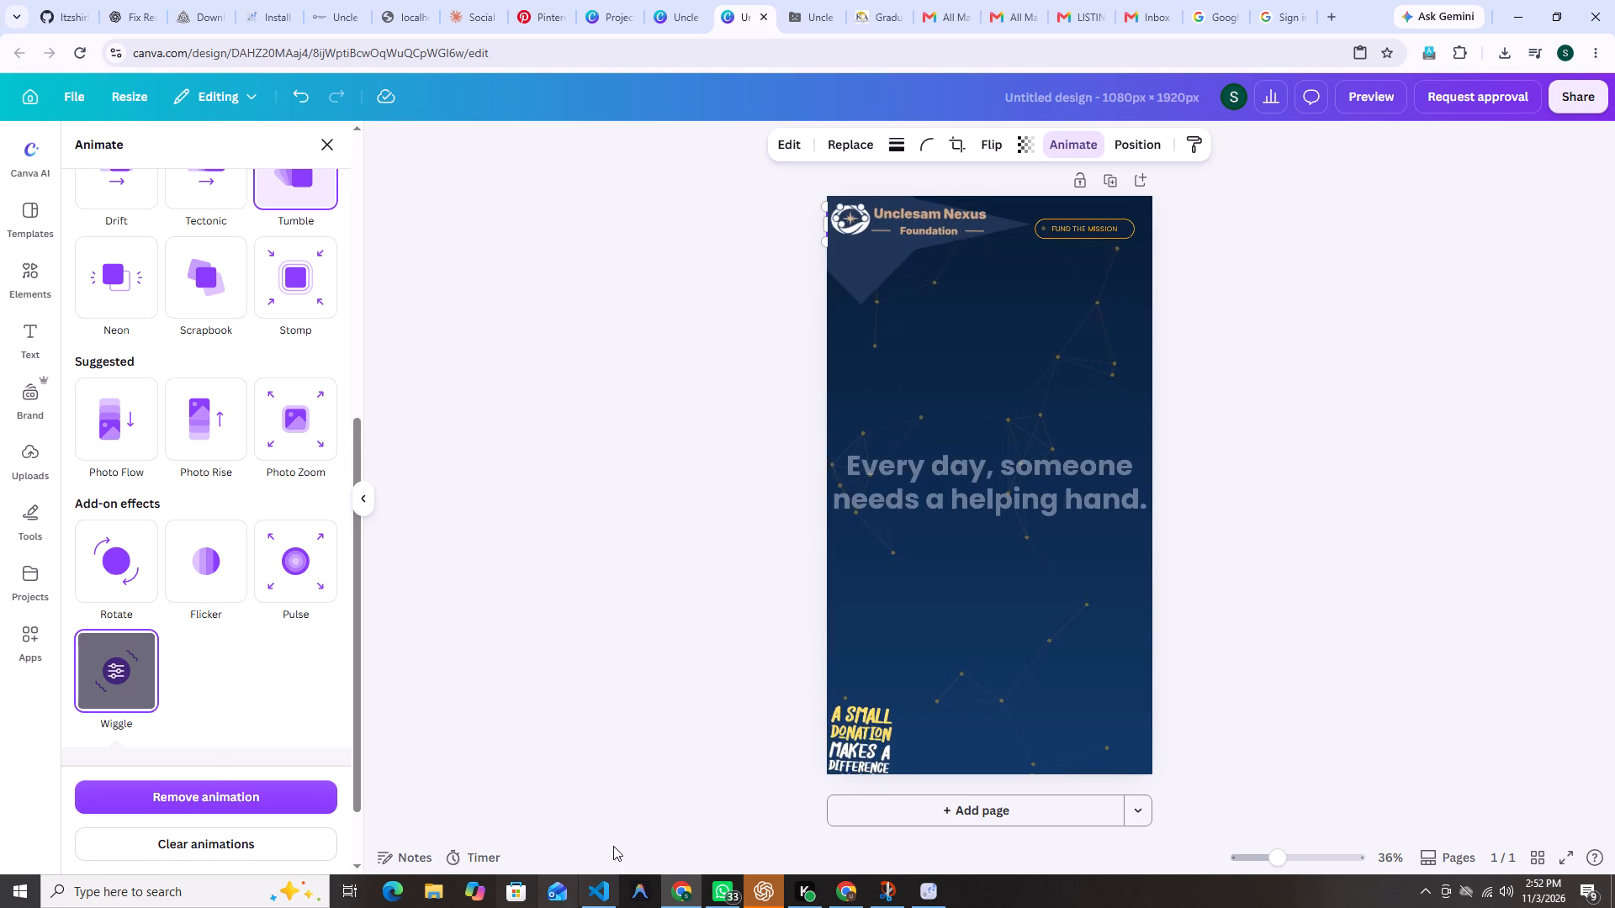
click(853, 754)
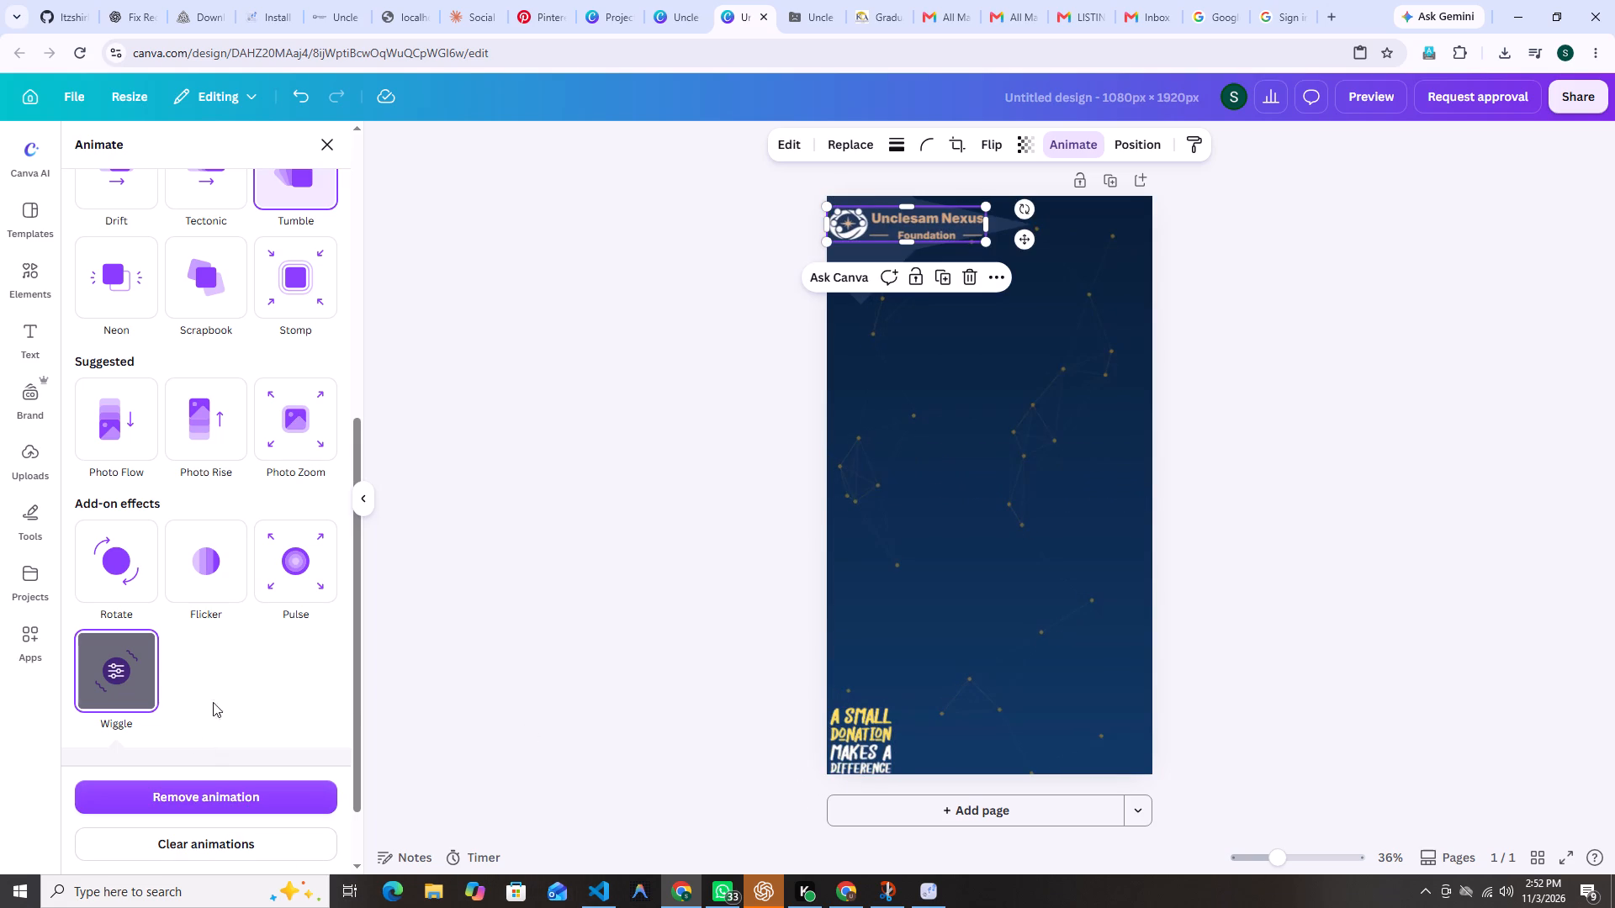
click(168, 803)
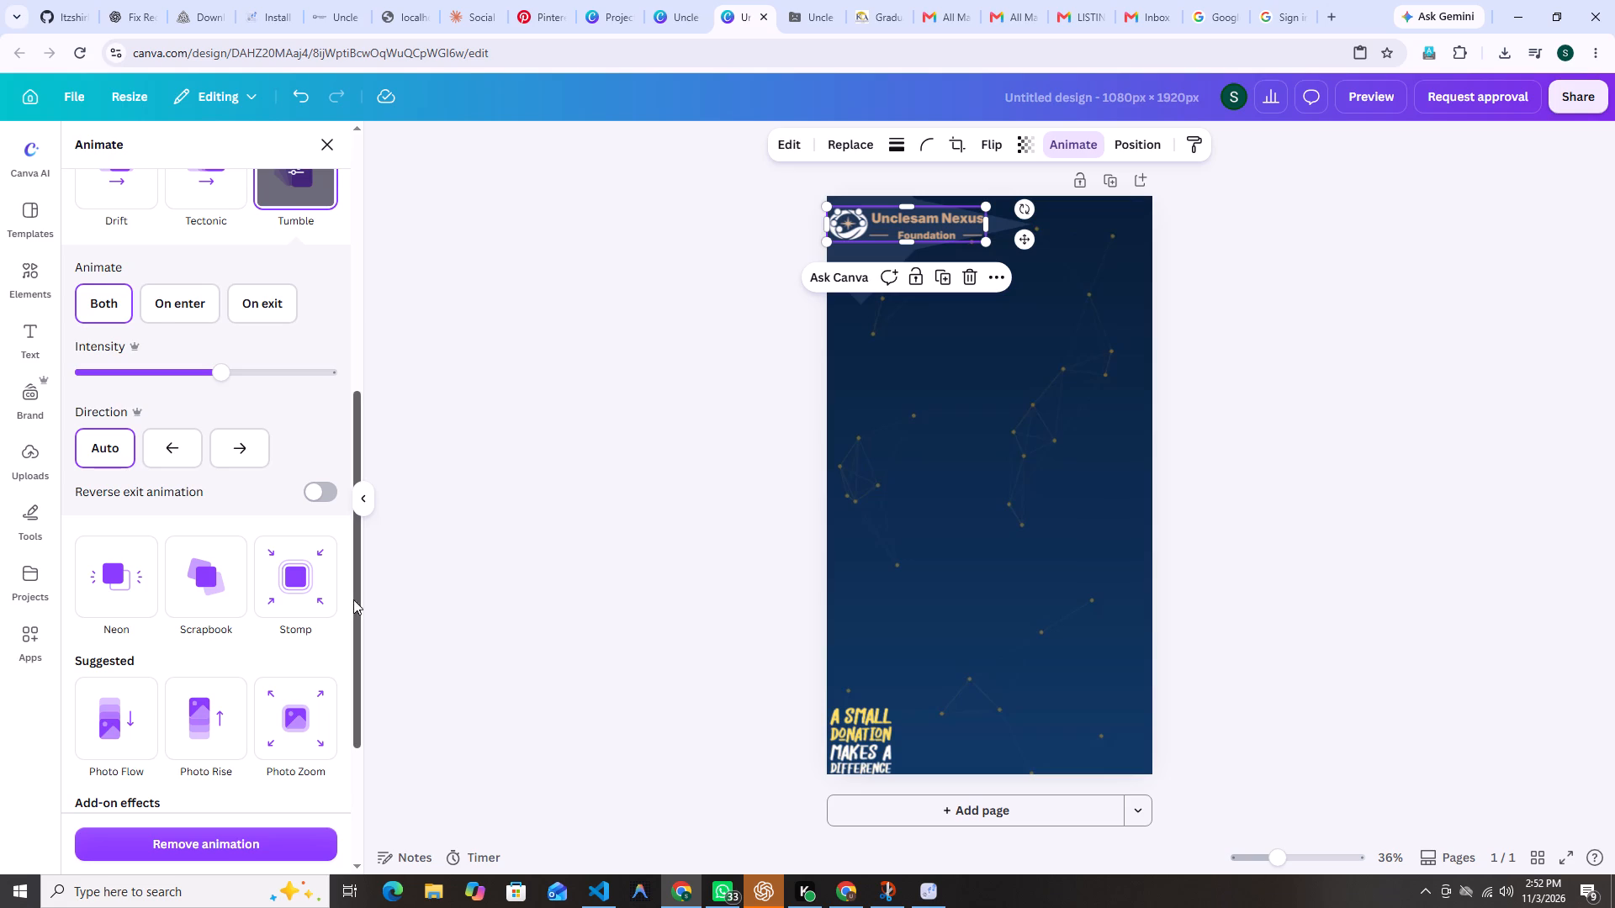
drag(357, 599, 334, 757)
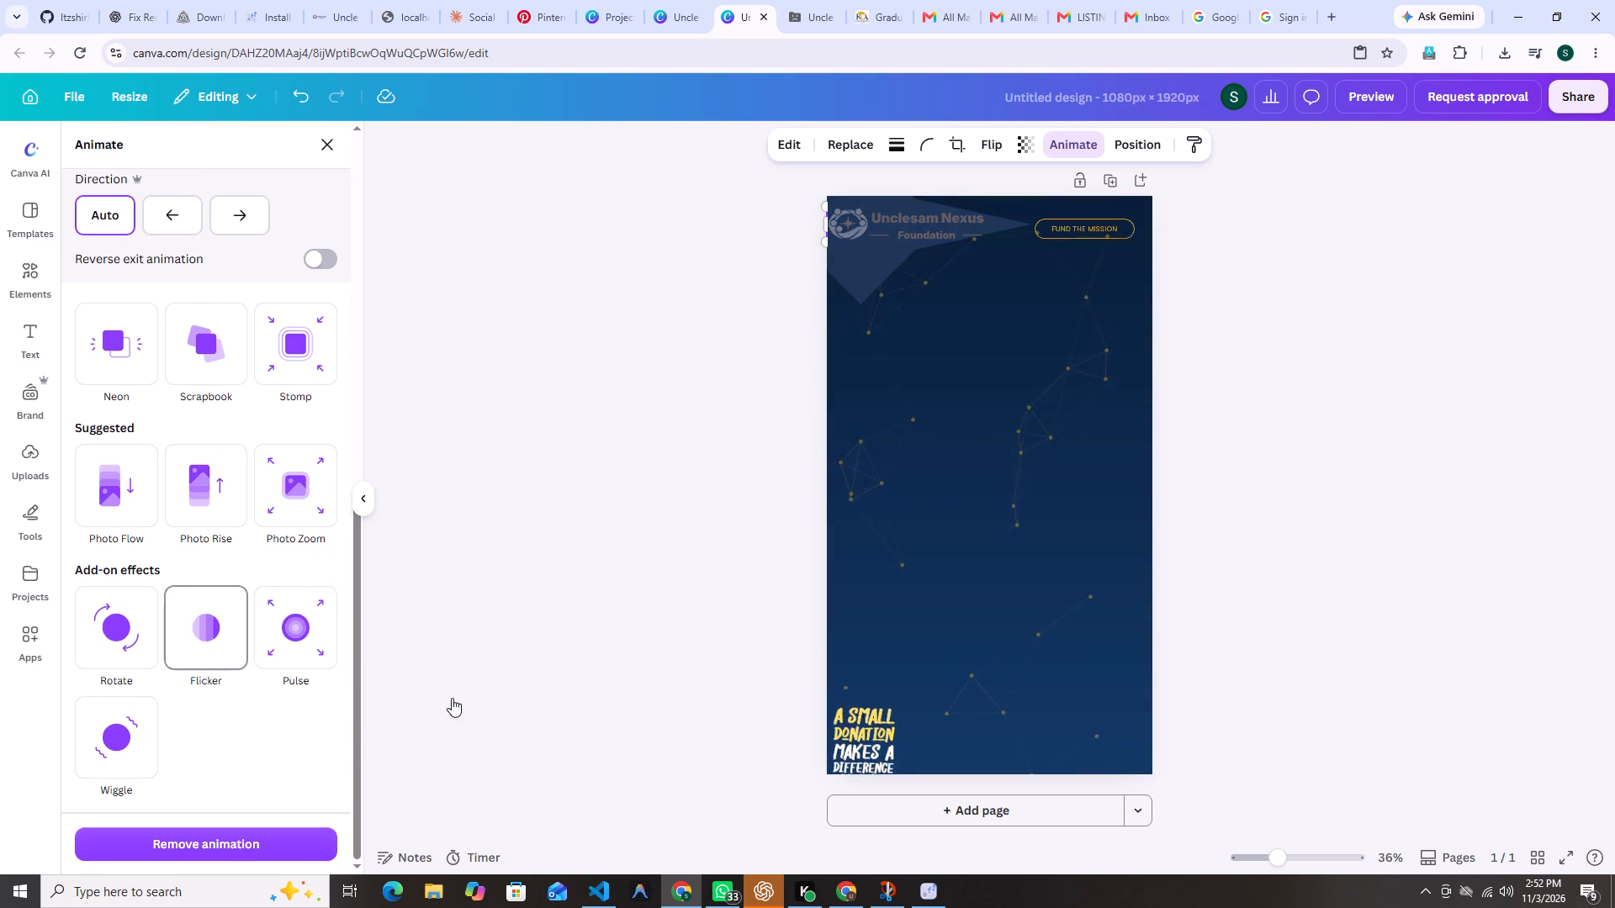
Remove the Pop animation from the yellow and white donation graphic at the bottom of the page.
click(860, 746)
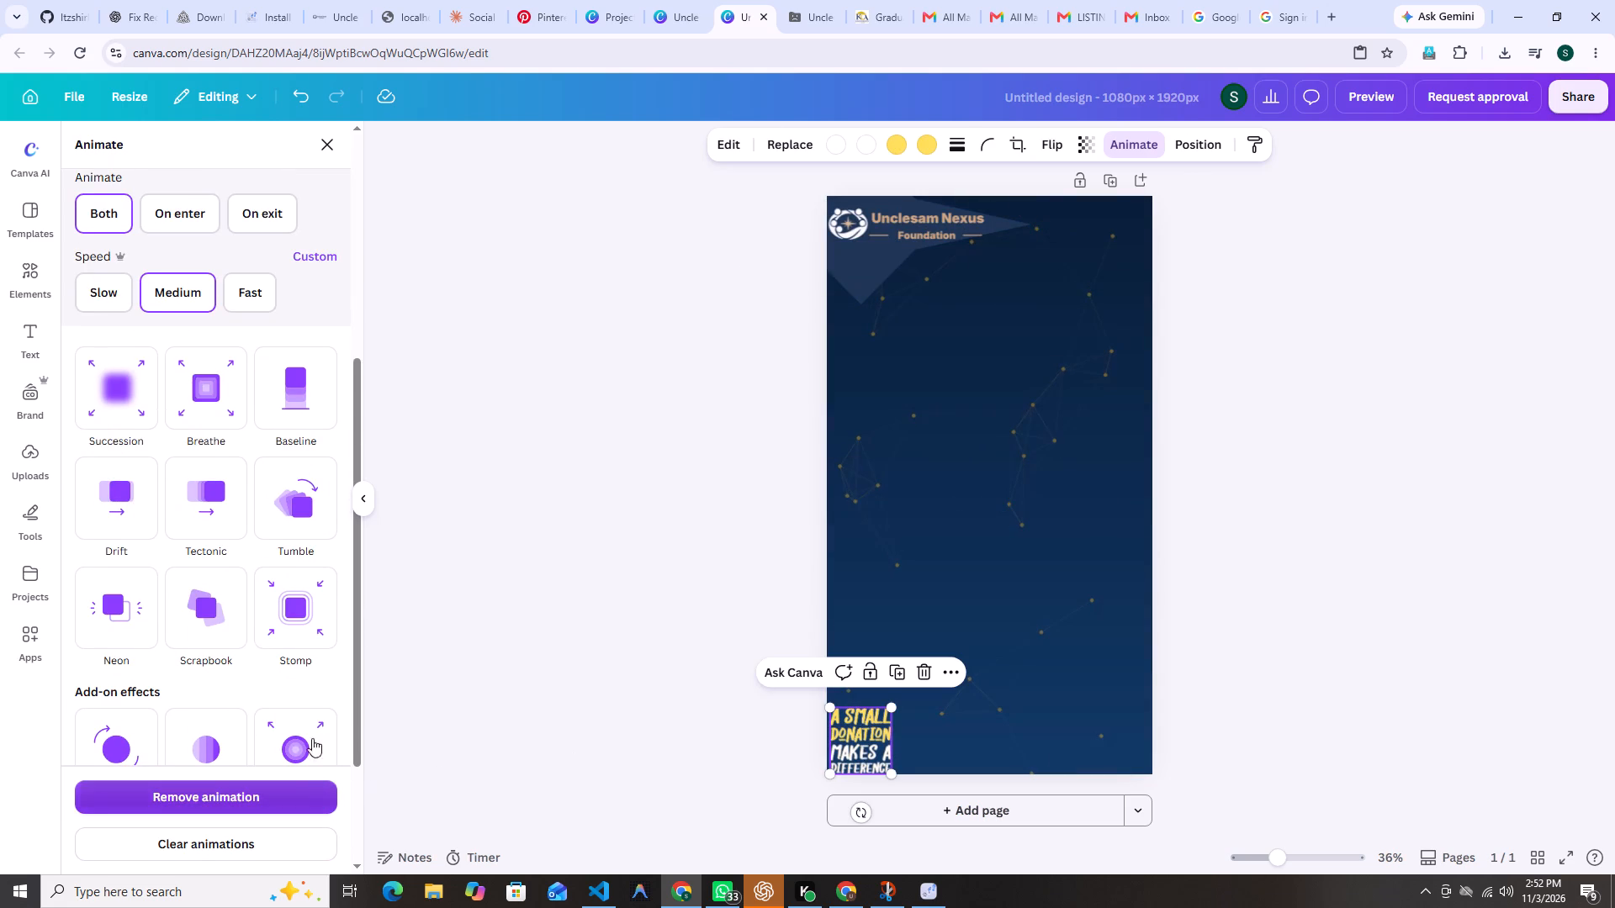
click(269, 802)
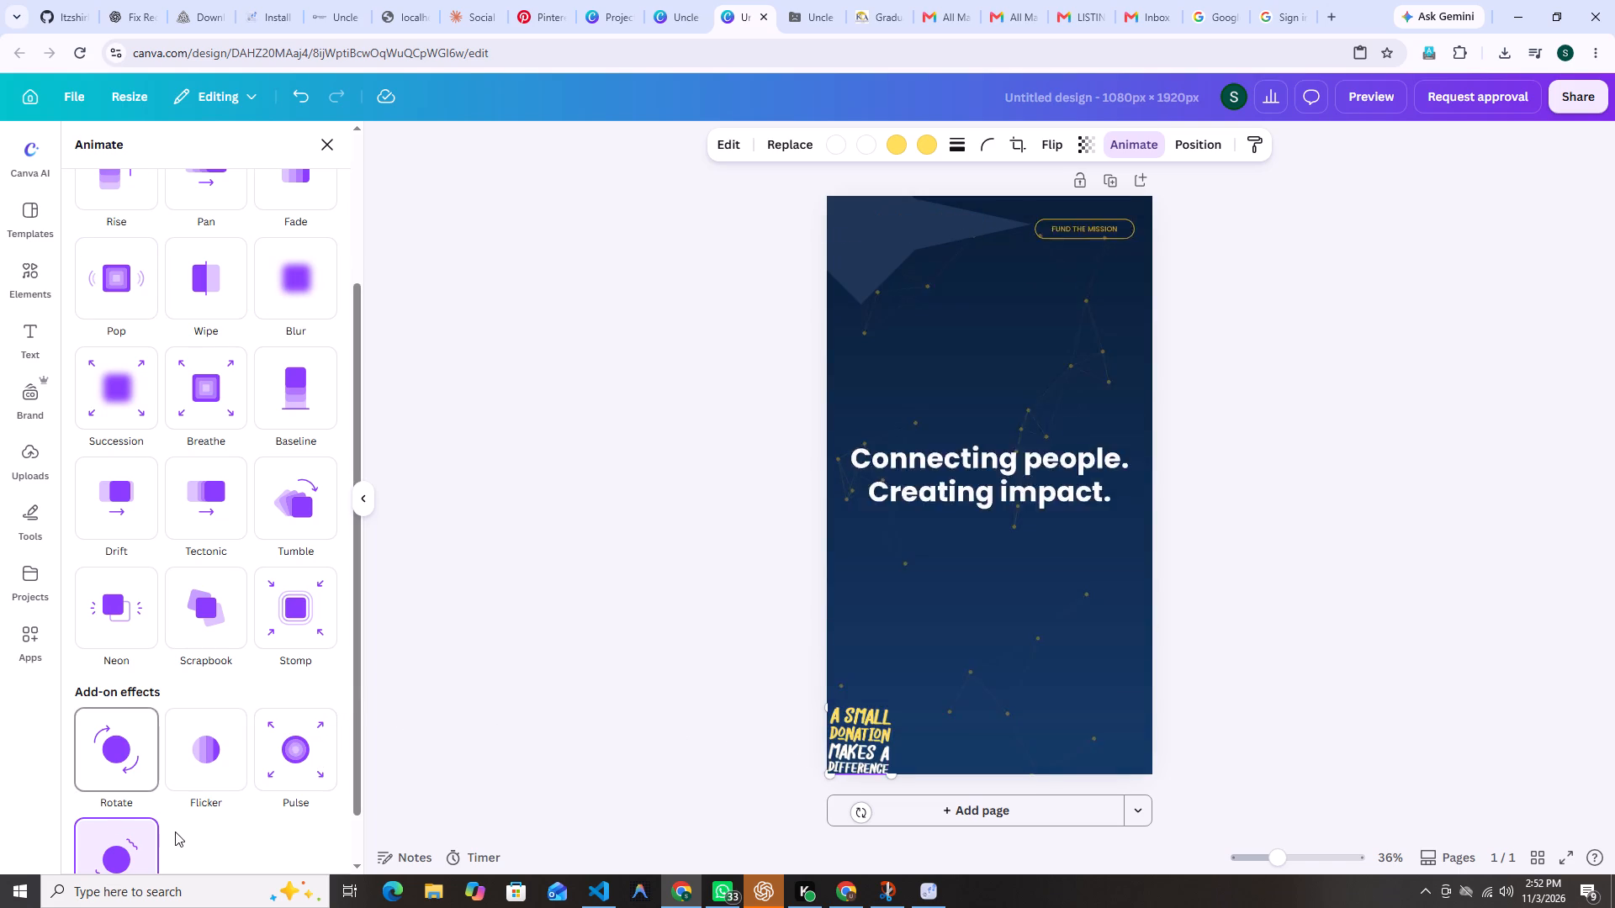
drag(360, 777, 361, 861)
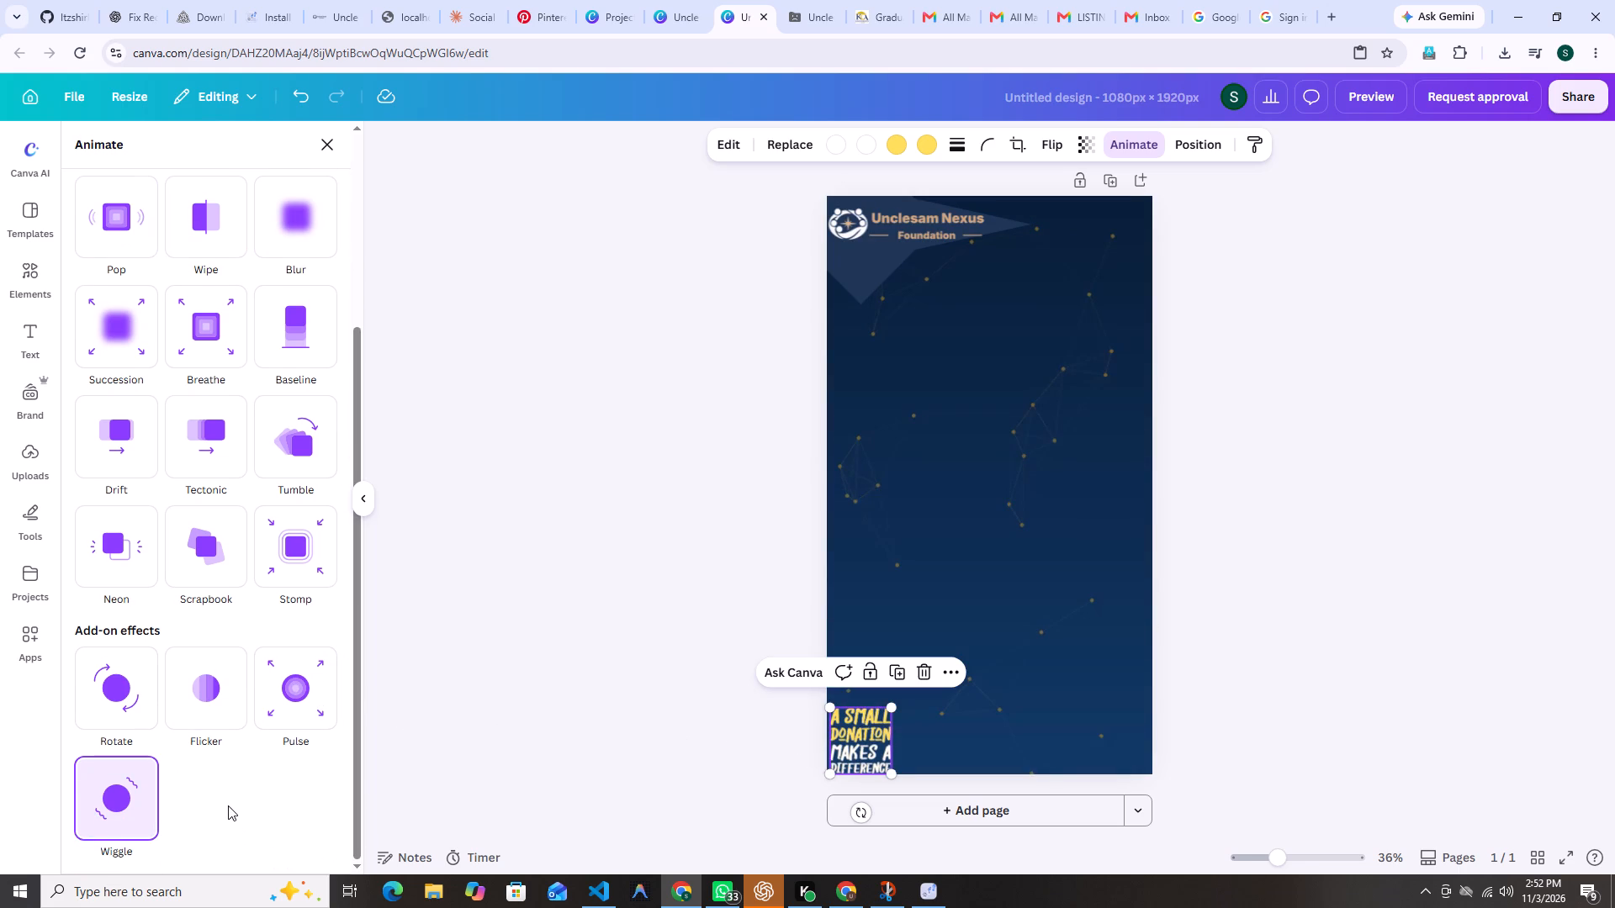
click(221, 691)
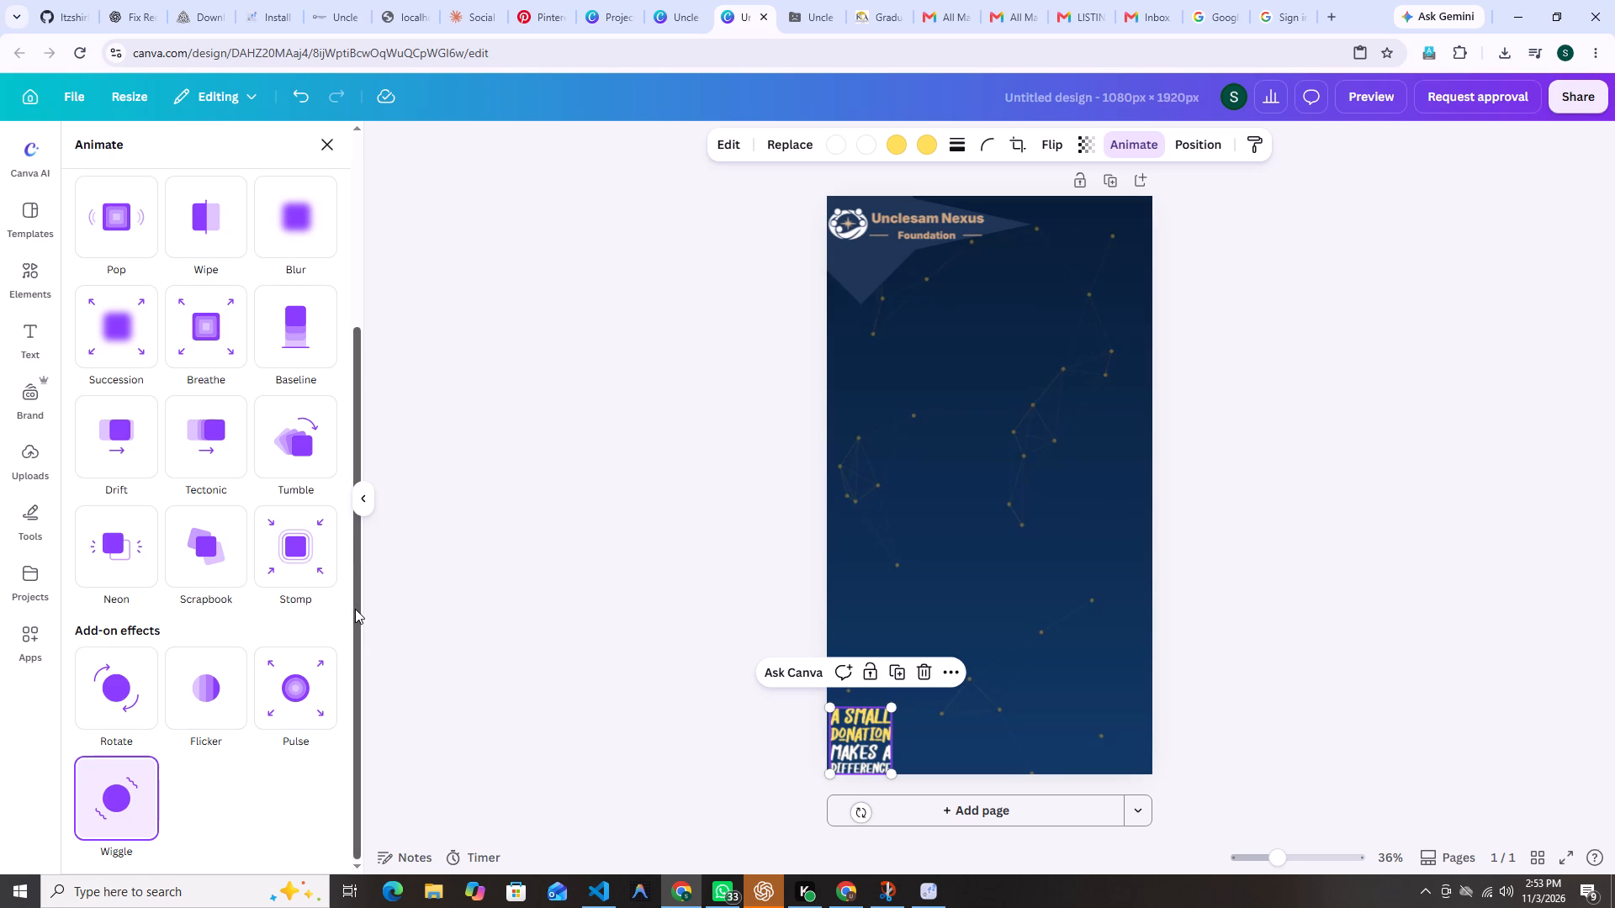
Apply the Tumble animation to the donation graphic and lower its intensity to about a quarter of the range.
drag(355, 609, 368, 426)
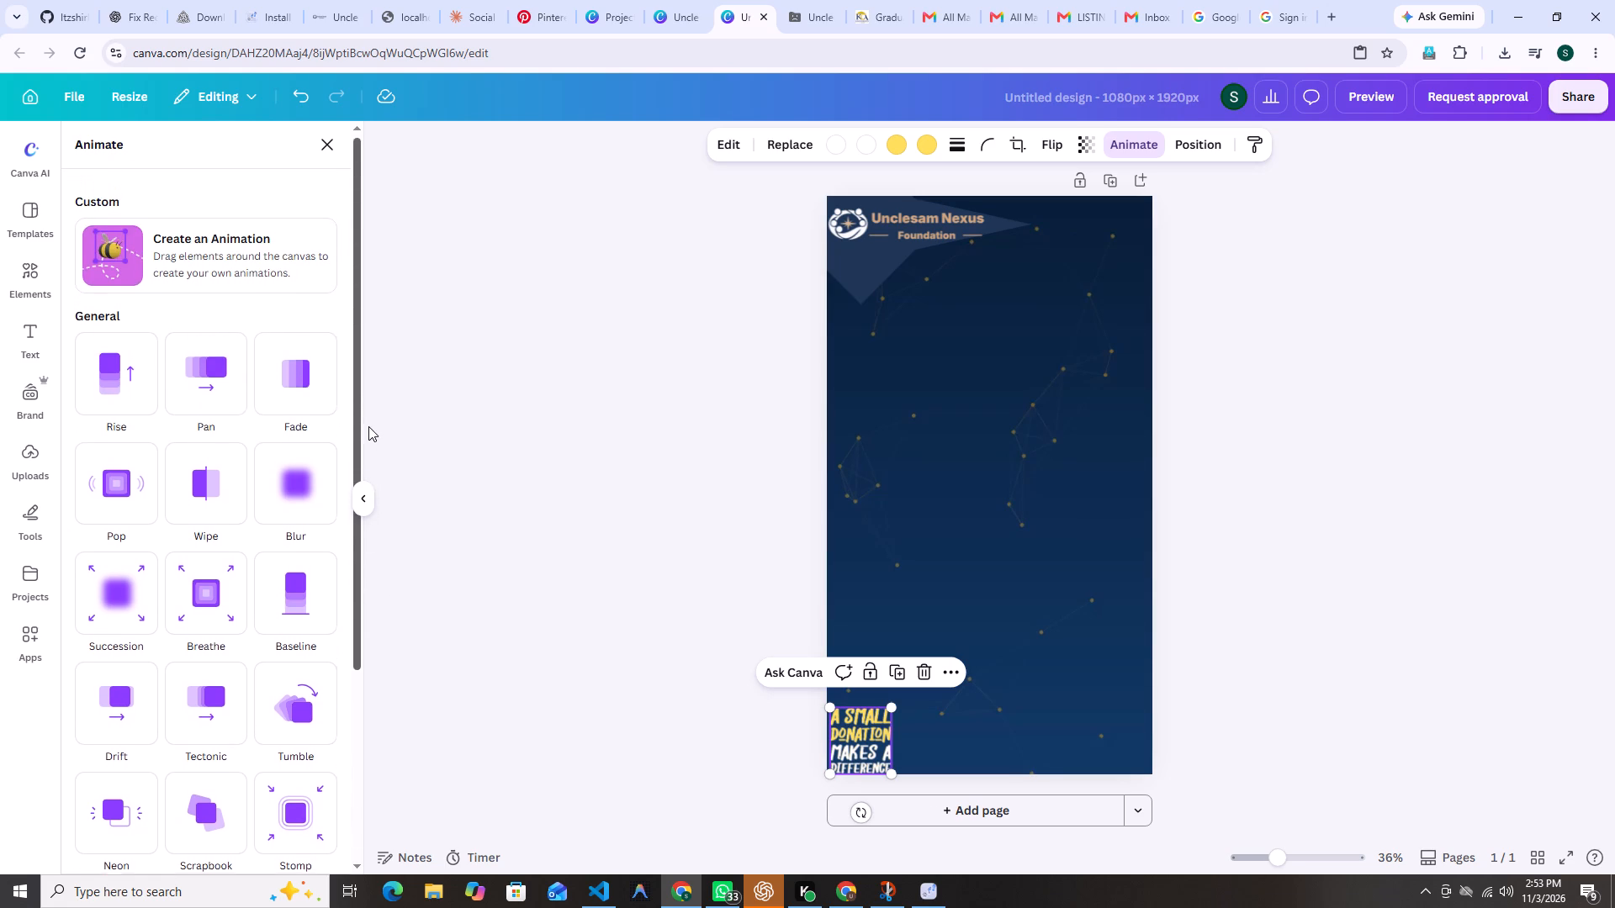
drag(368, 426, 368, 433)
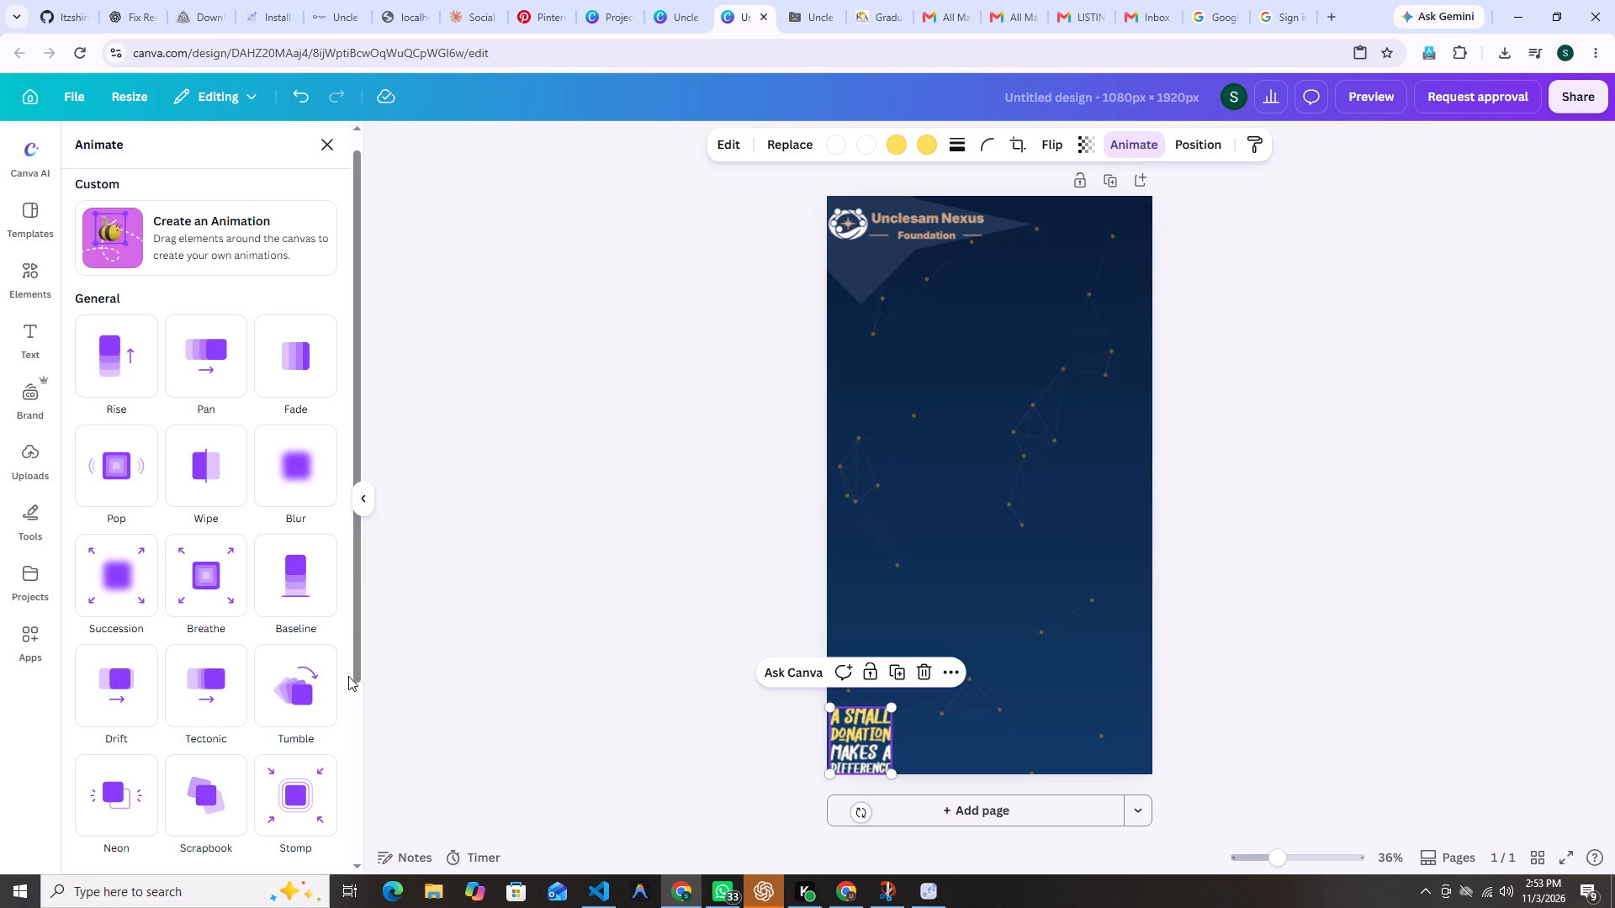
click(308, 705)
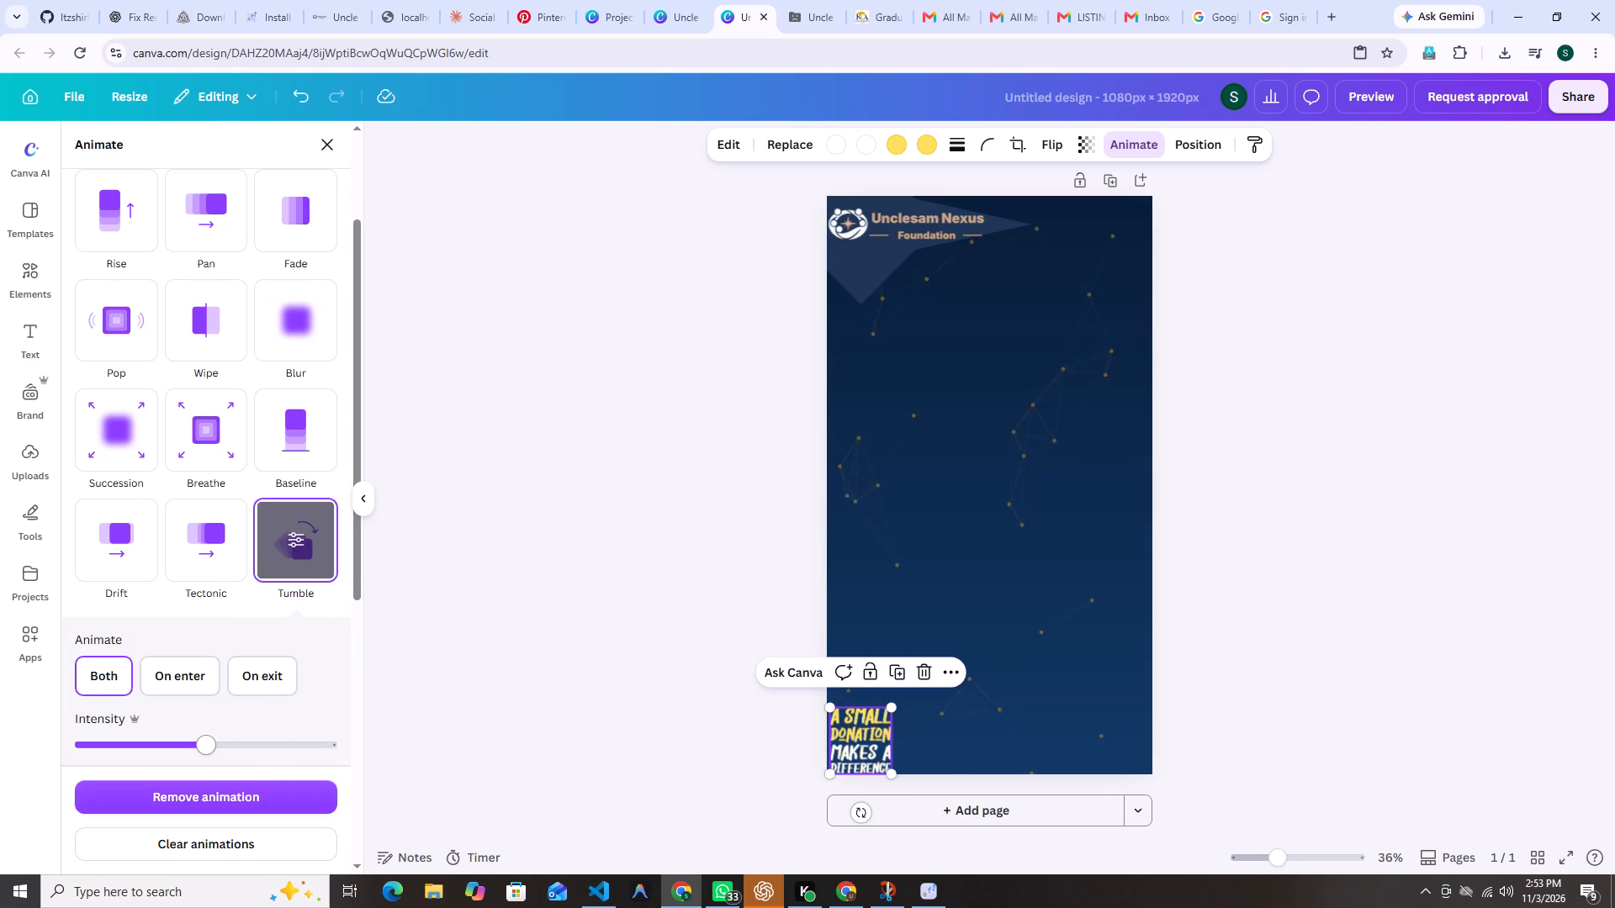
drag(211, 743, 210, 742)
drag(210, 742, 182, 733)
drag(182, 733, 139, 738)
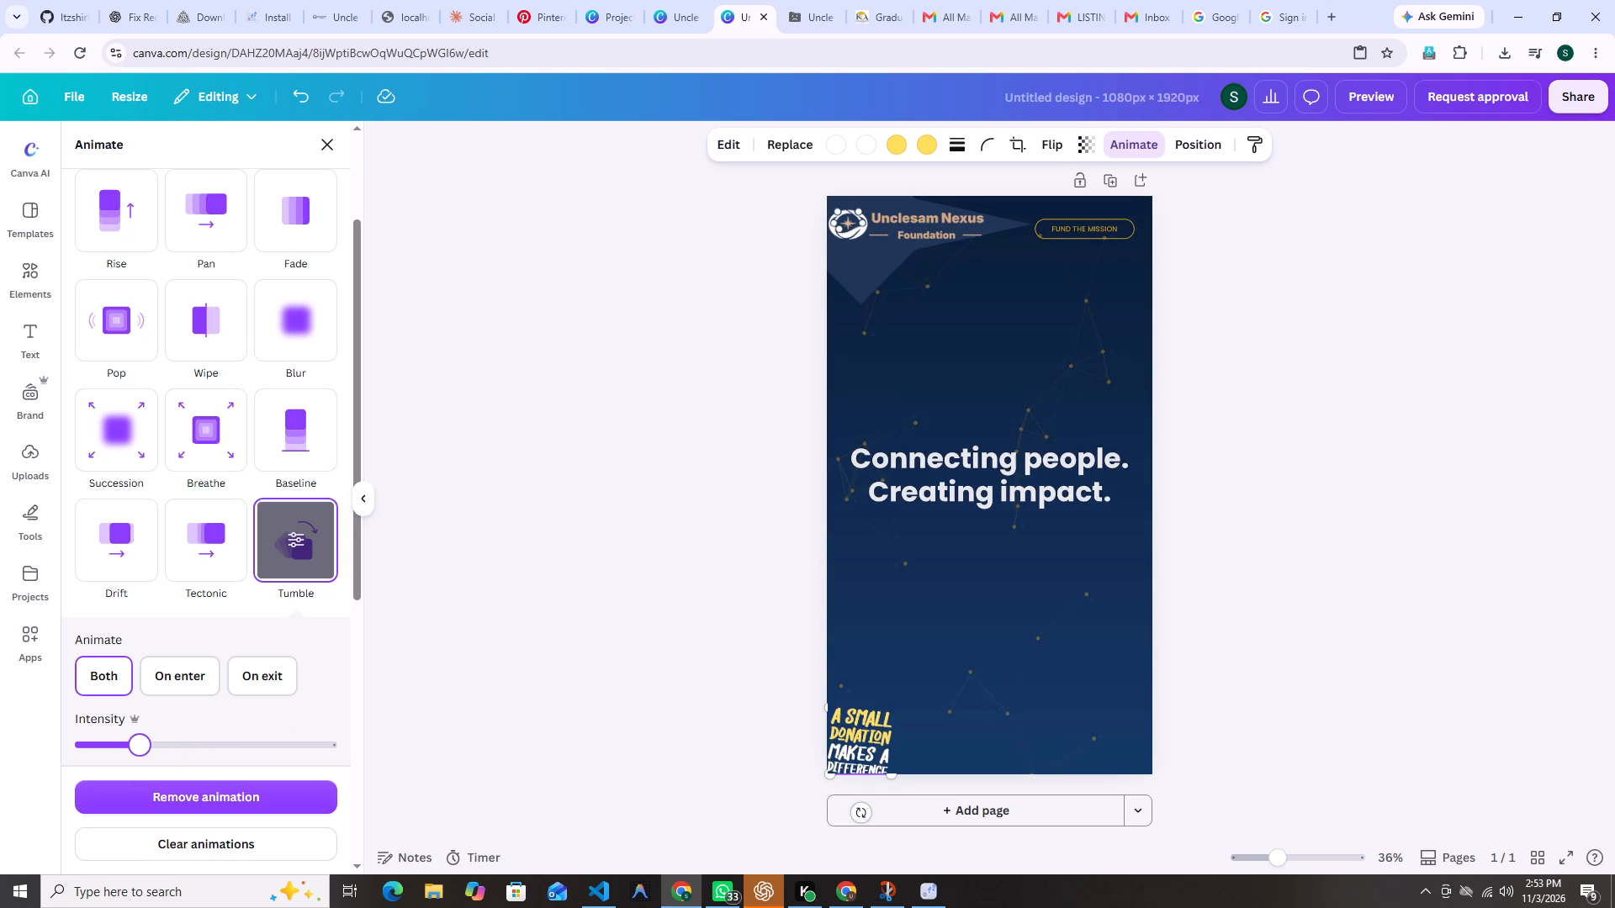
drag(139, 738, 136, 738)
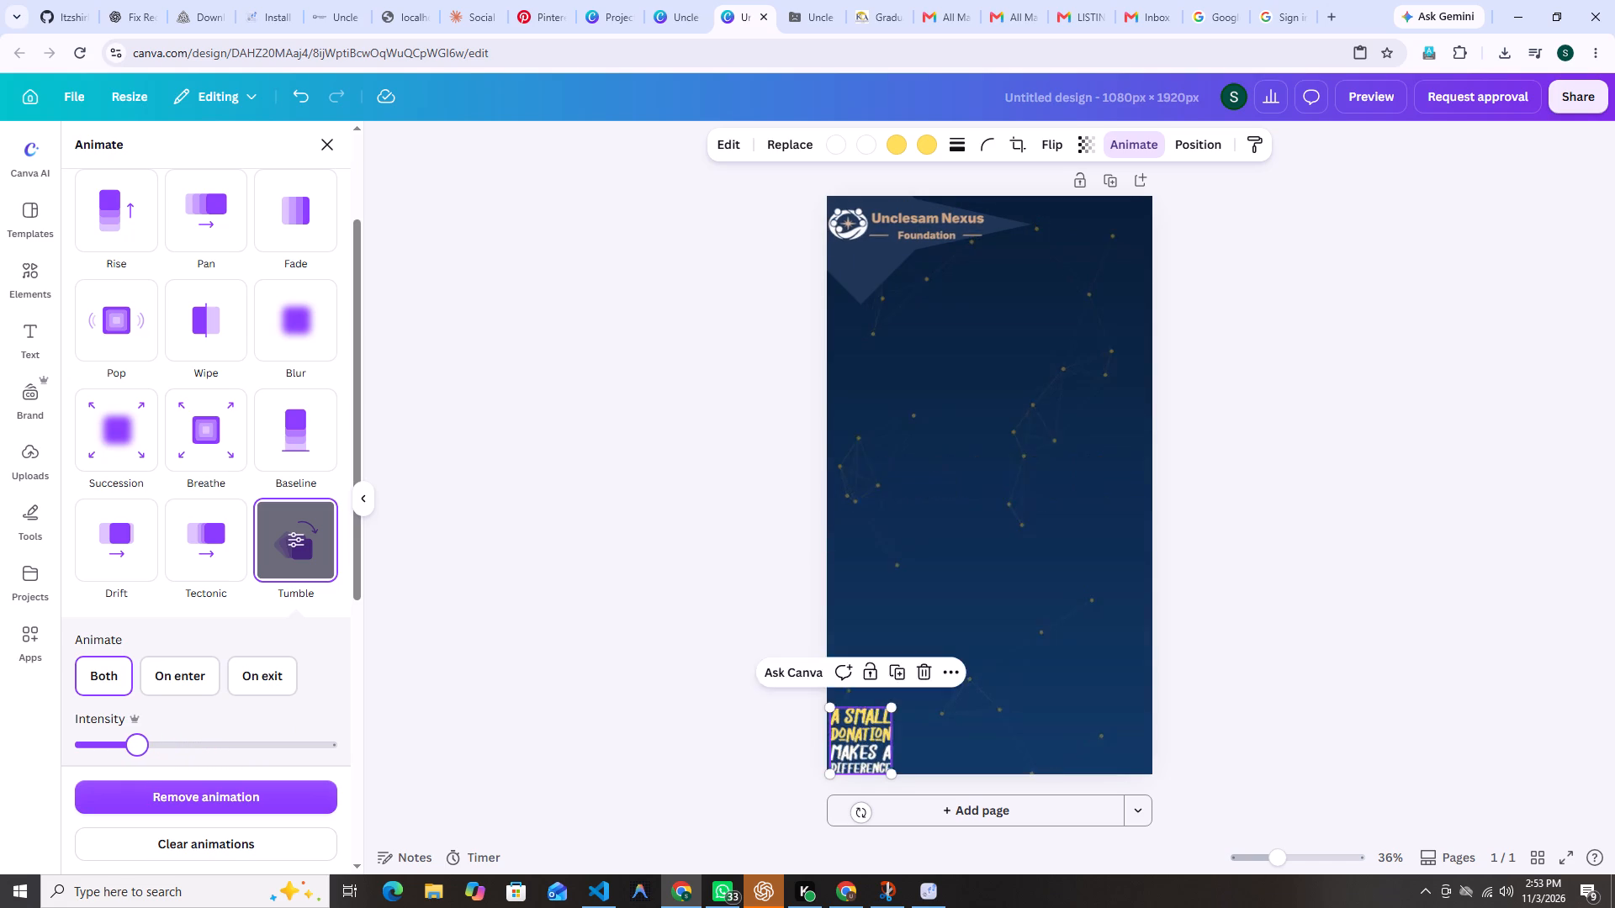
drag(136, 738, 130, 738)
drag(130, 738, 119, 737)
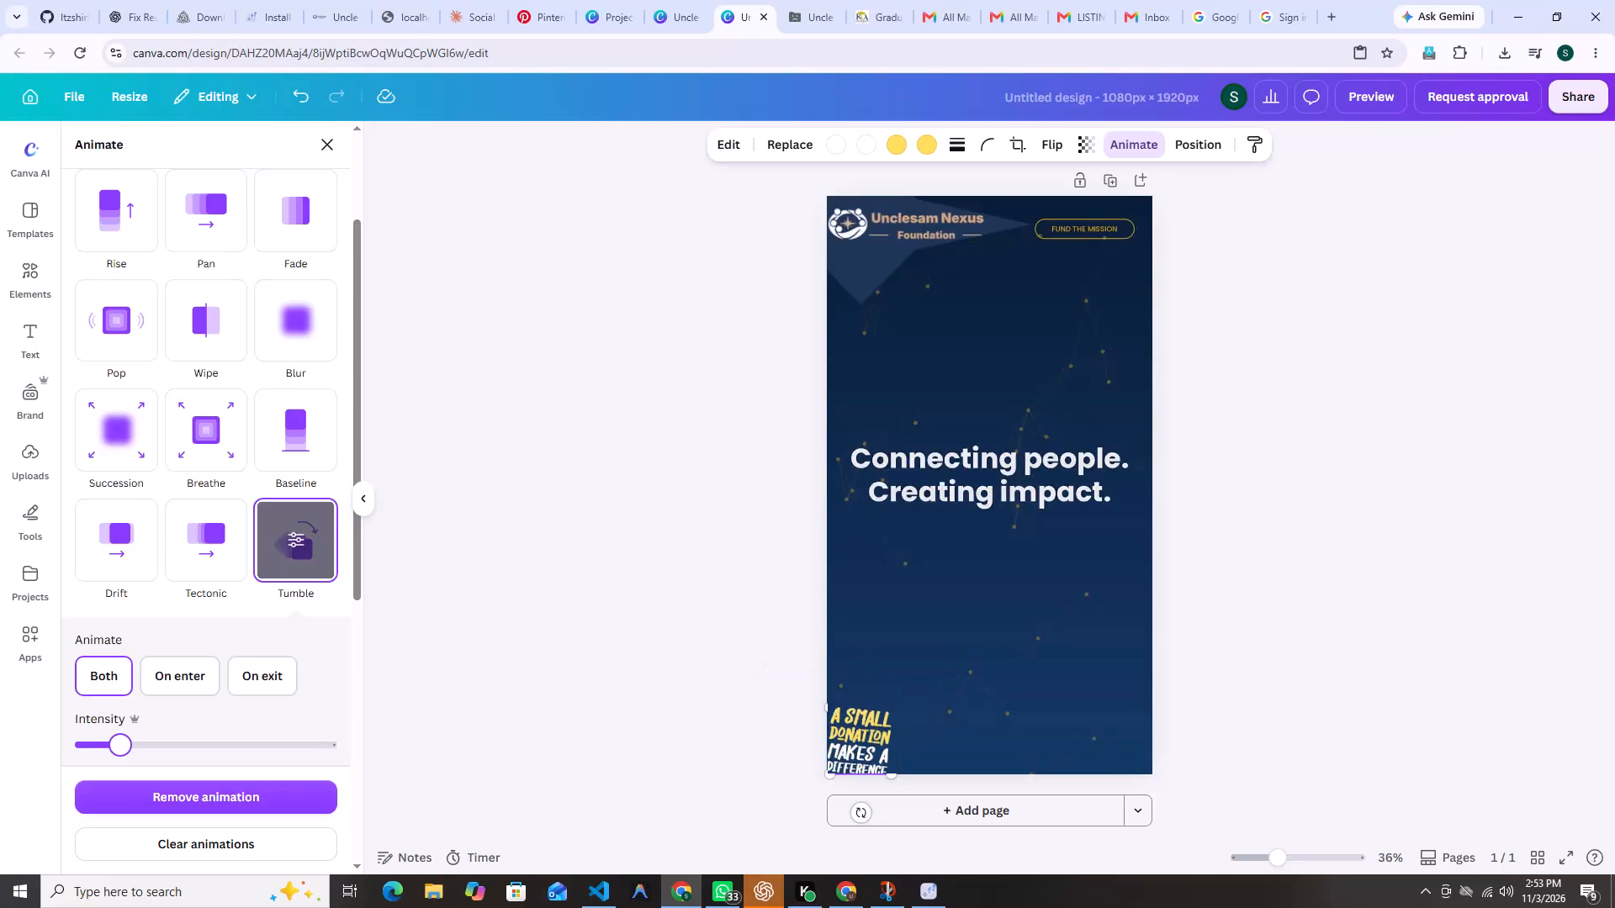
drag(119, 737, 121, 737)
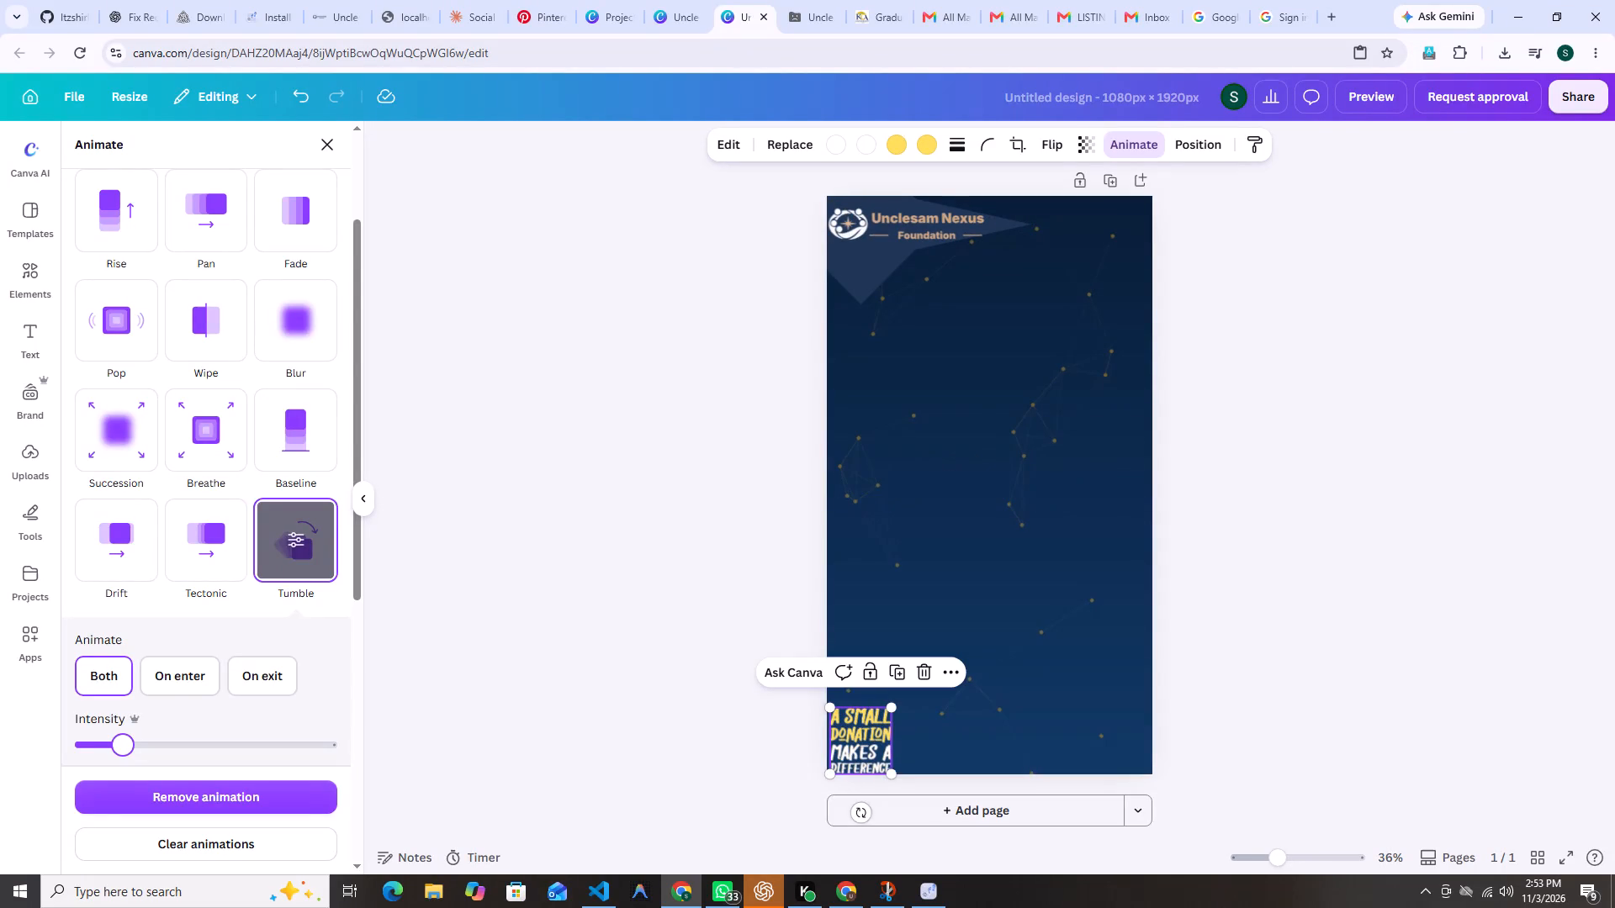
drag(114, 758, 123, 758)
drag(123, 758, 135, 764)
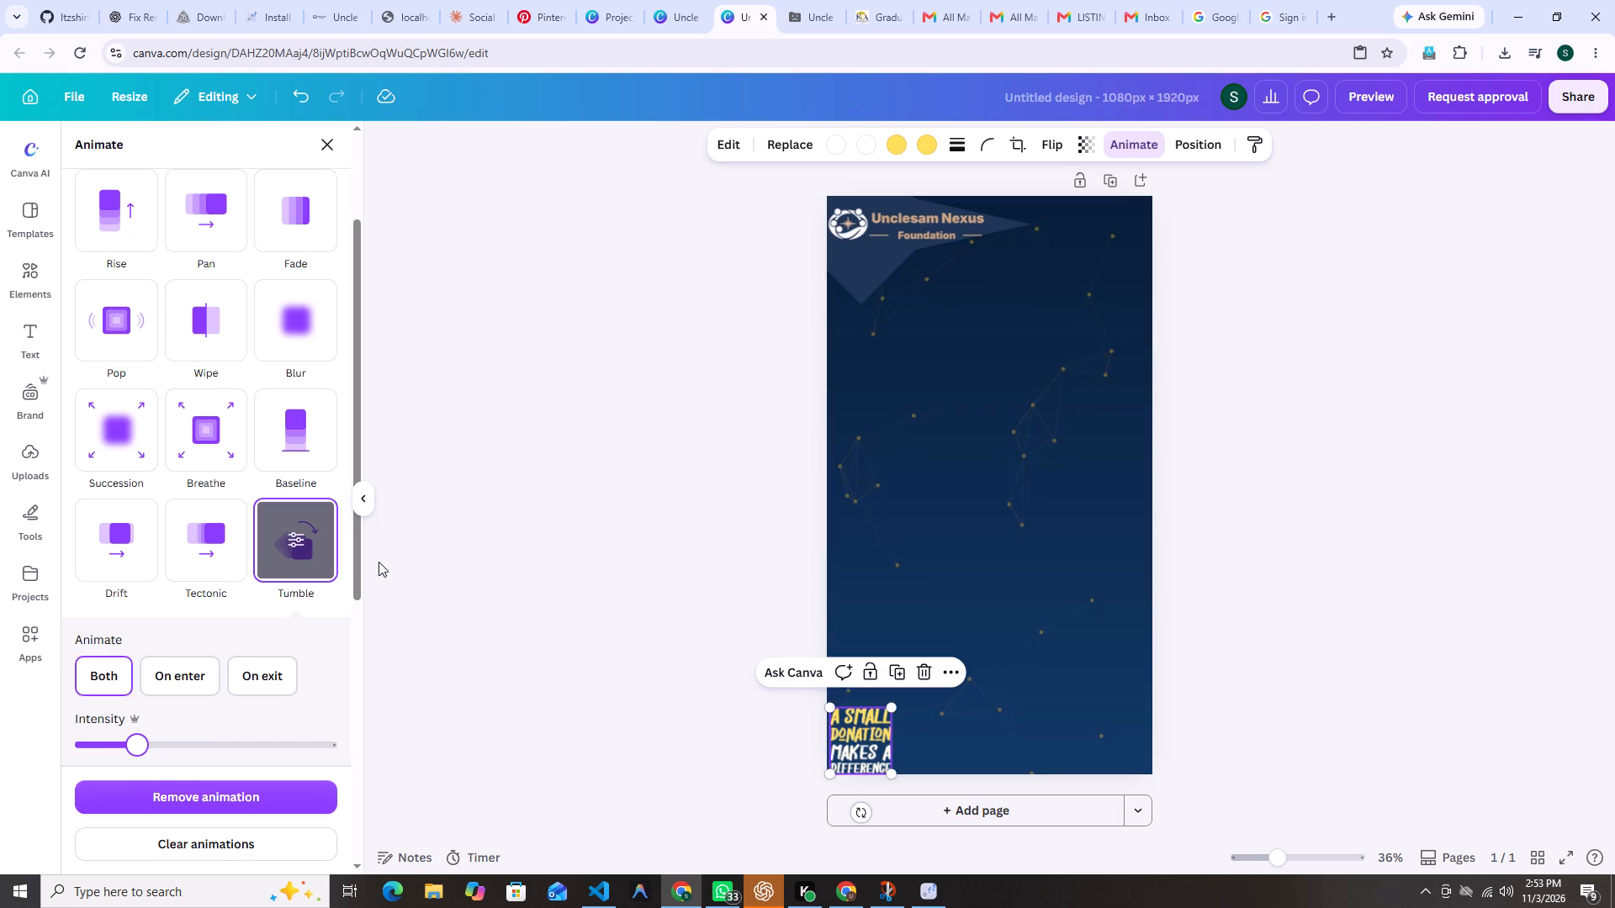
drag(356, 562, 361, 594)
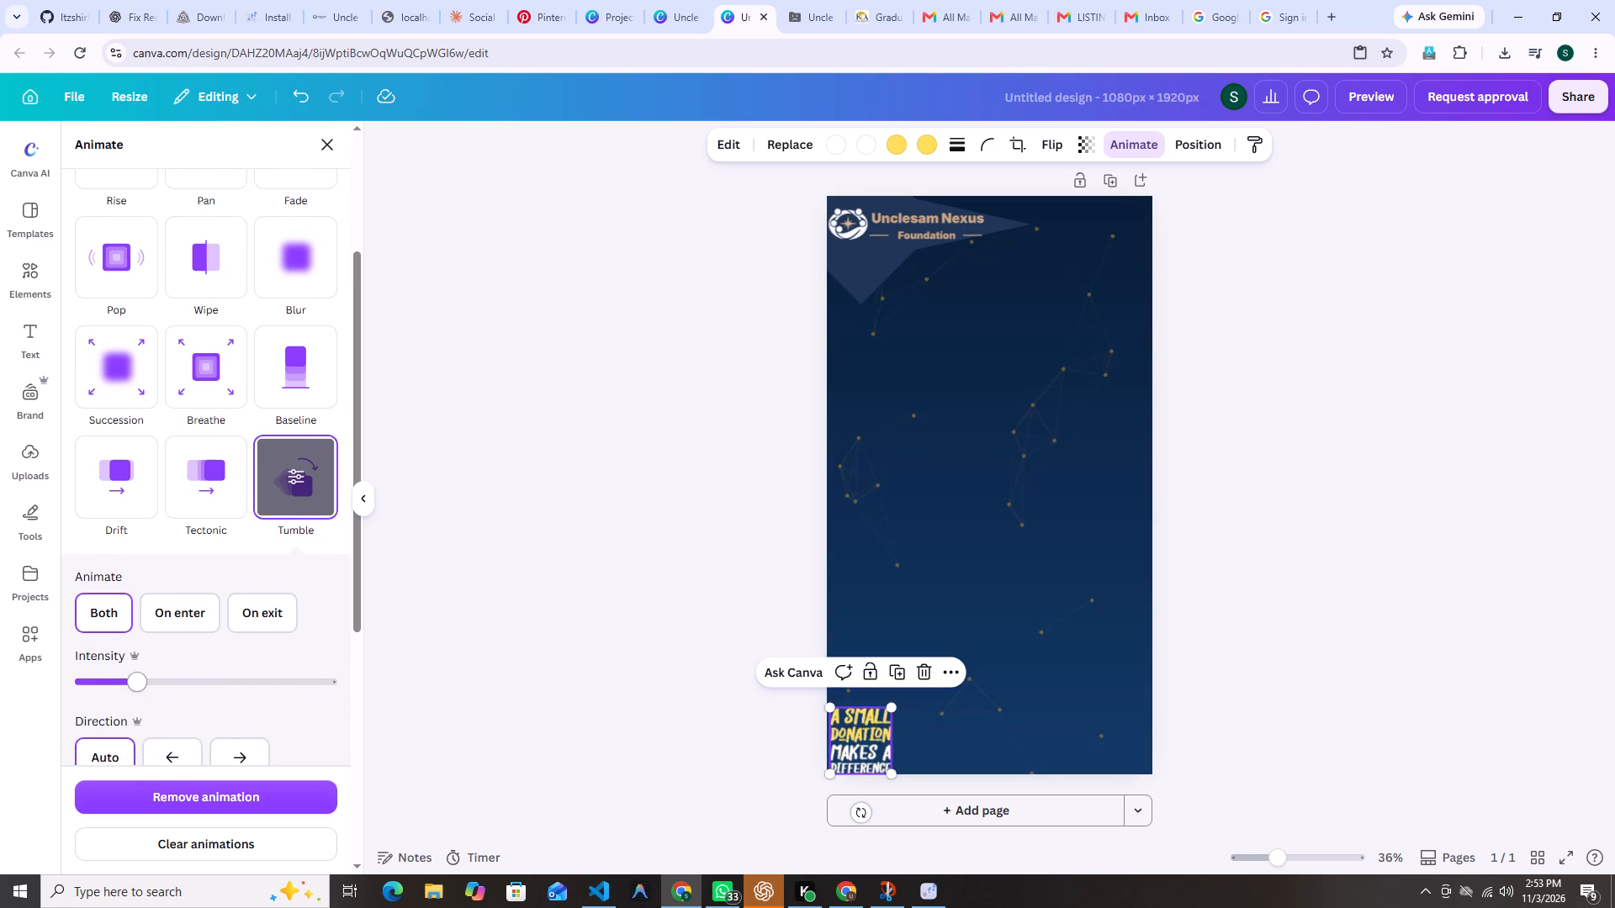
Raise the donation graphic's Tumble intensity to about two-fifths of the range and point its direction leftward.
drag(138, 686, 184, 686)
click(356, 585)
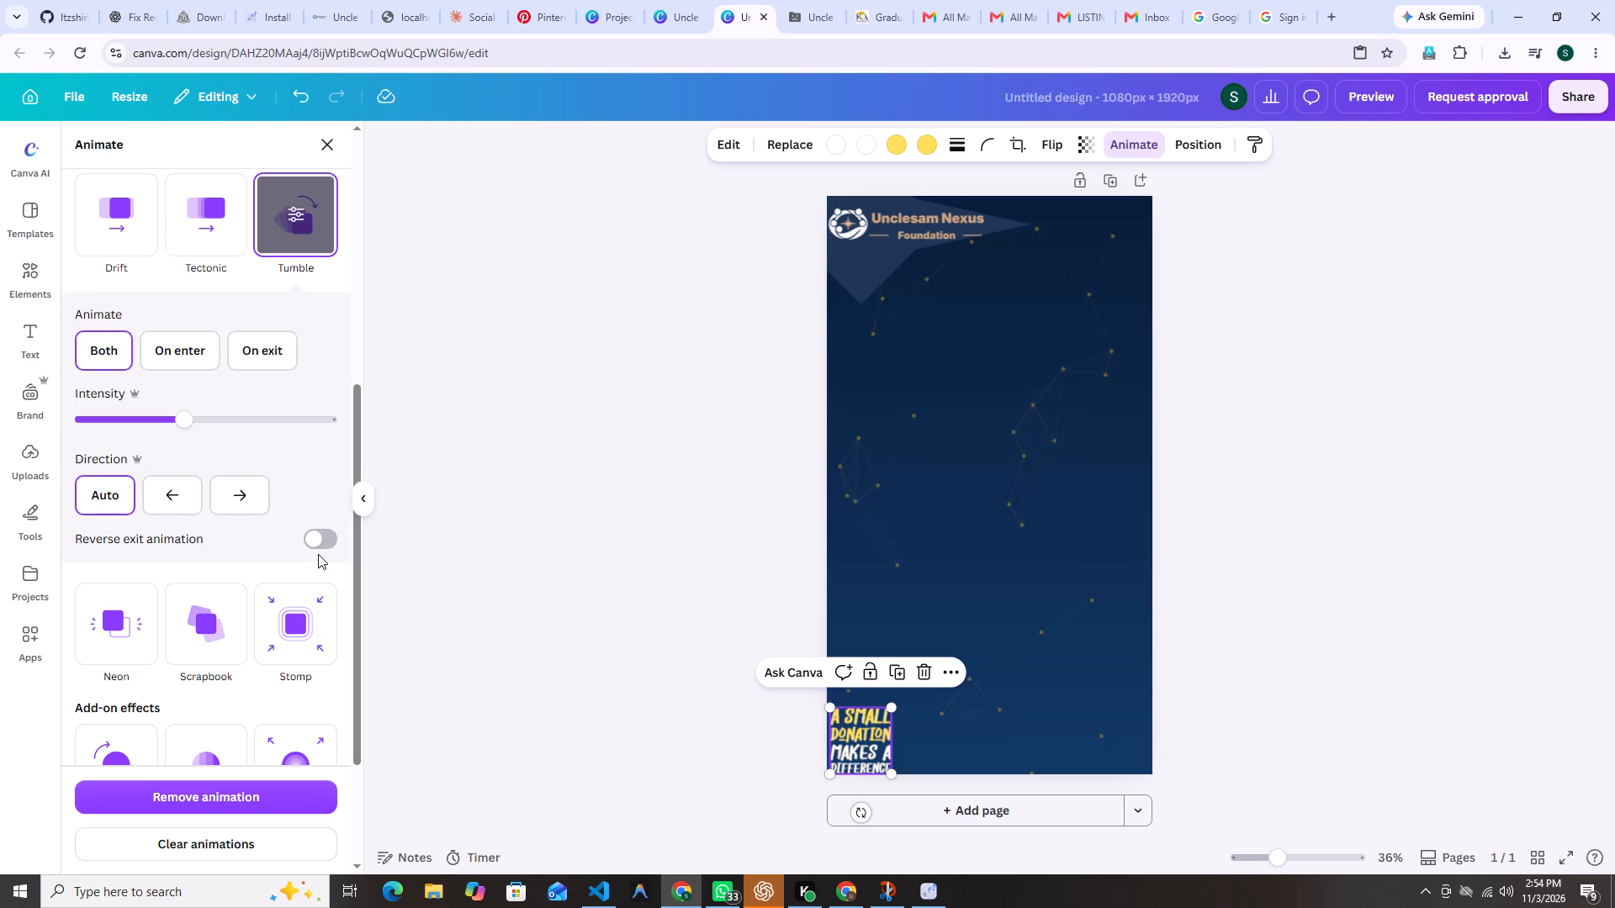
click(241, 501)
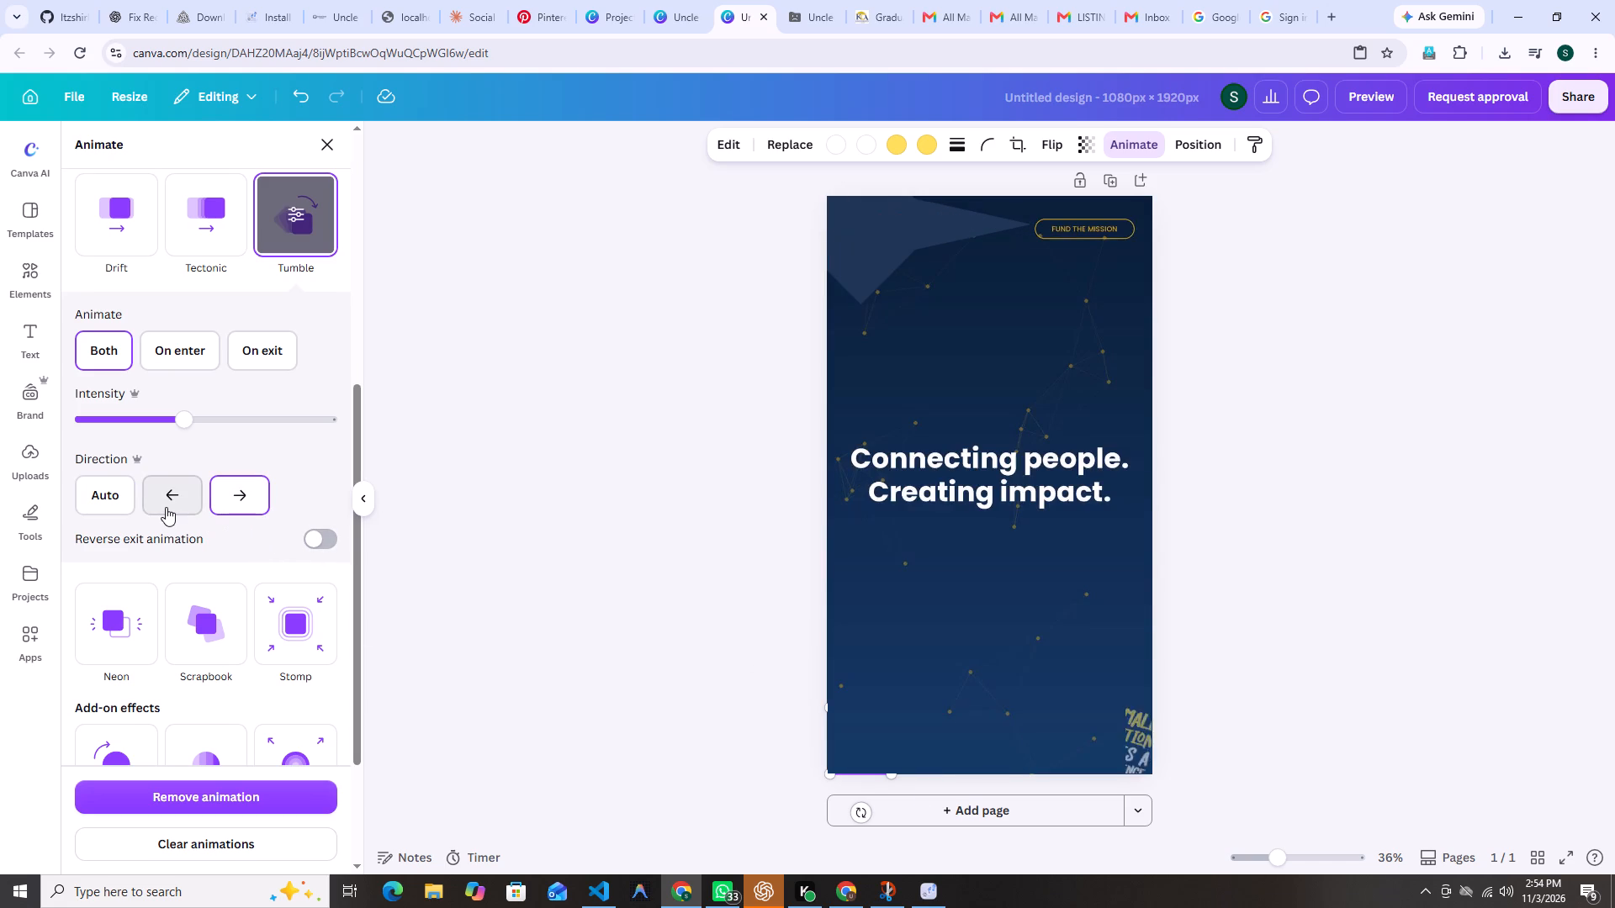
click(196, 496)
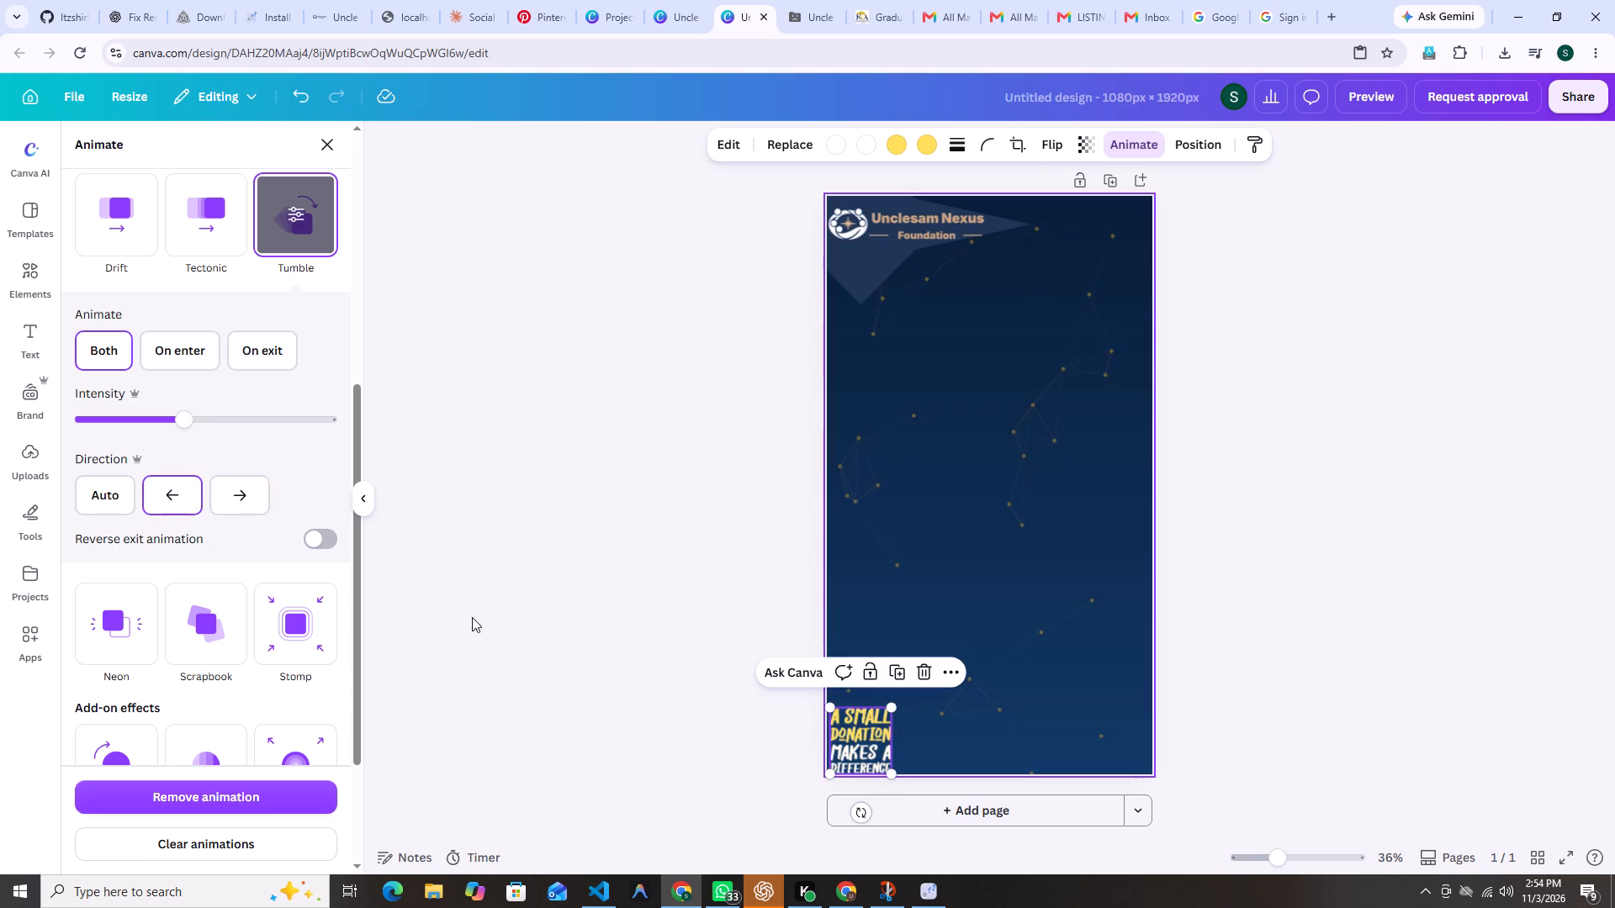
Set the Tumble direction of the Unclesam Nexus Foundation logo to leftward.
click(900, 222)
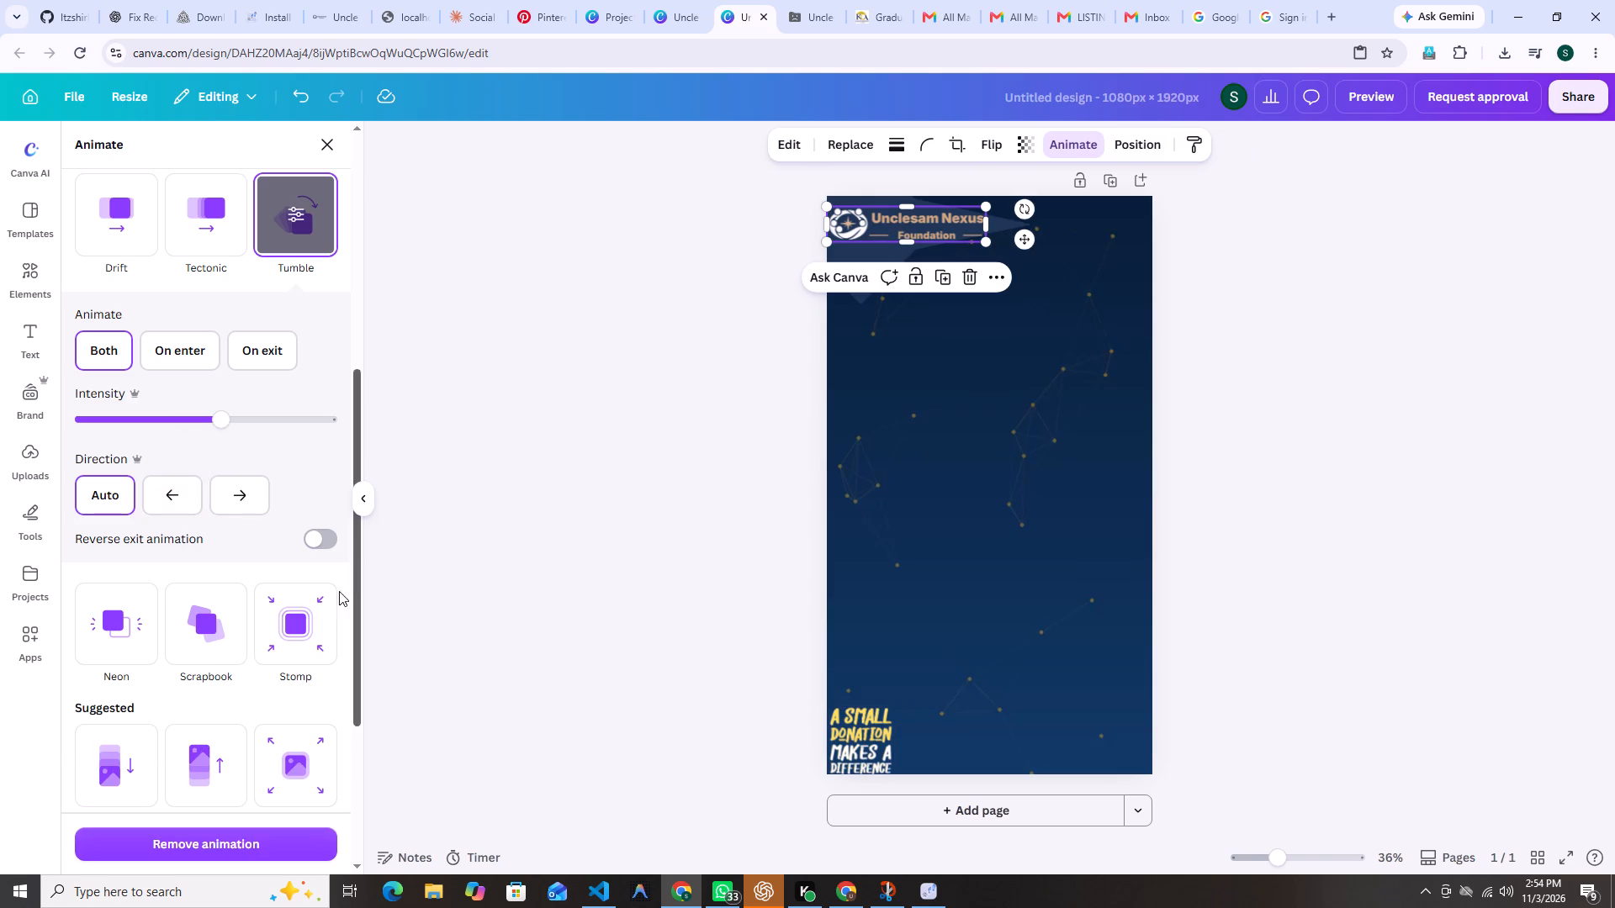
click(193, 497)
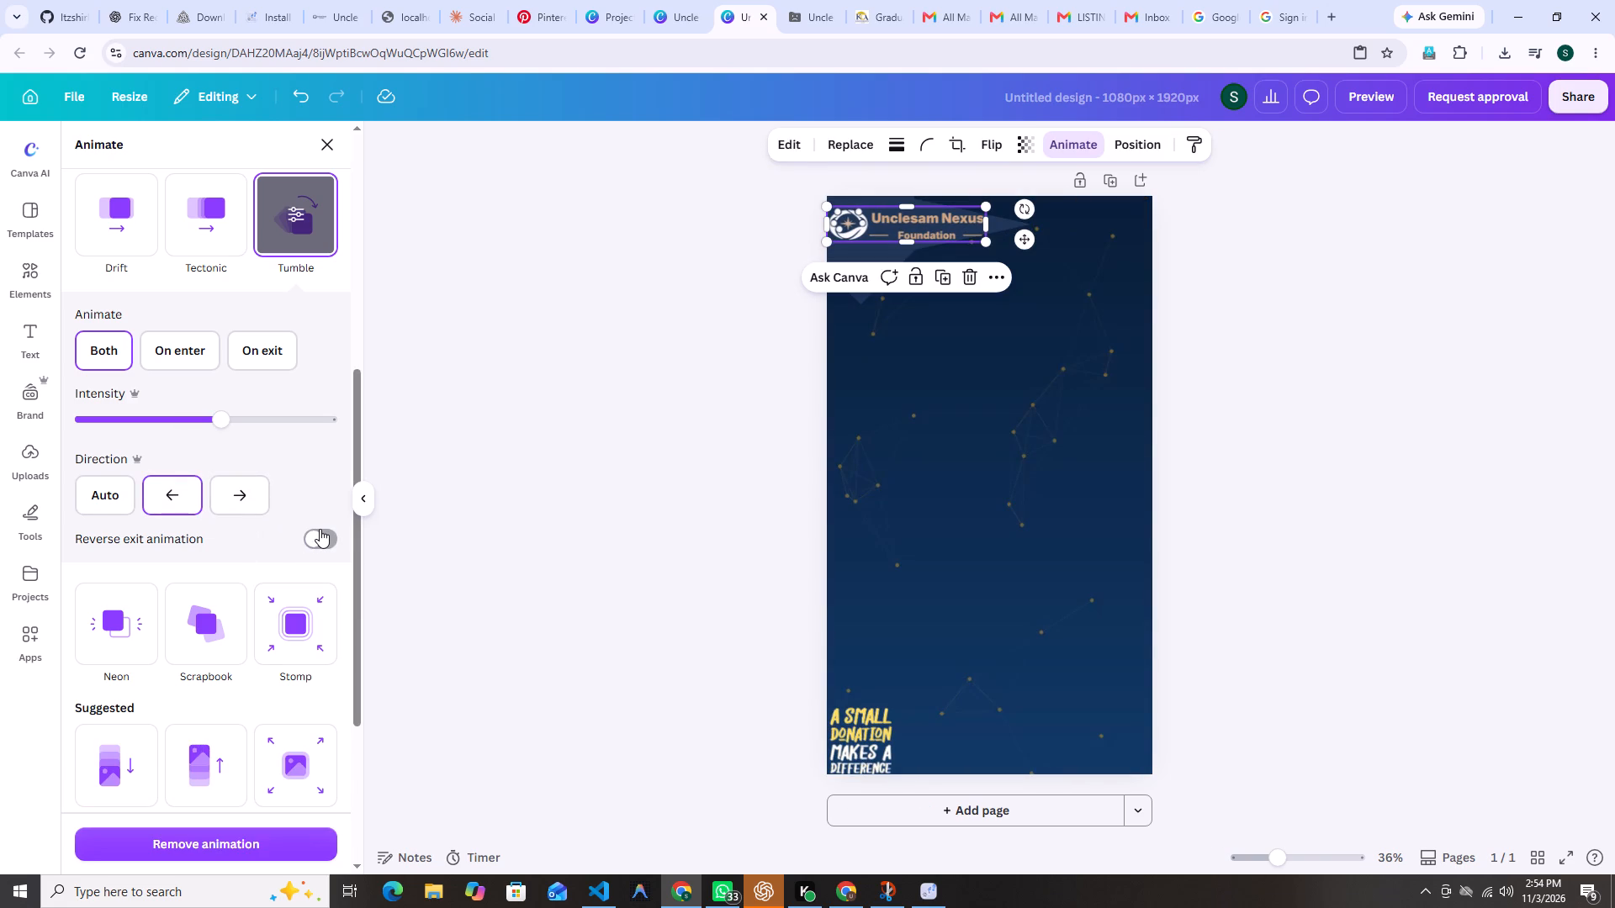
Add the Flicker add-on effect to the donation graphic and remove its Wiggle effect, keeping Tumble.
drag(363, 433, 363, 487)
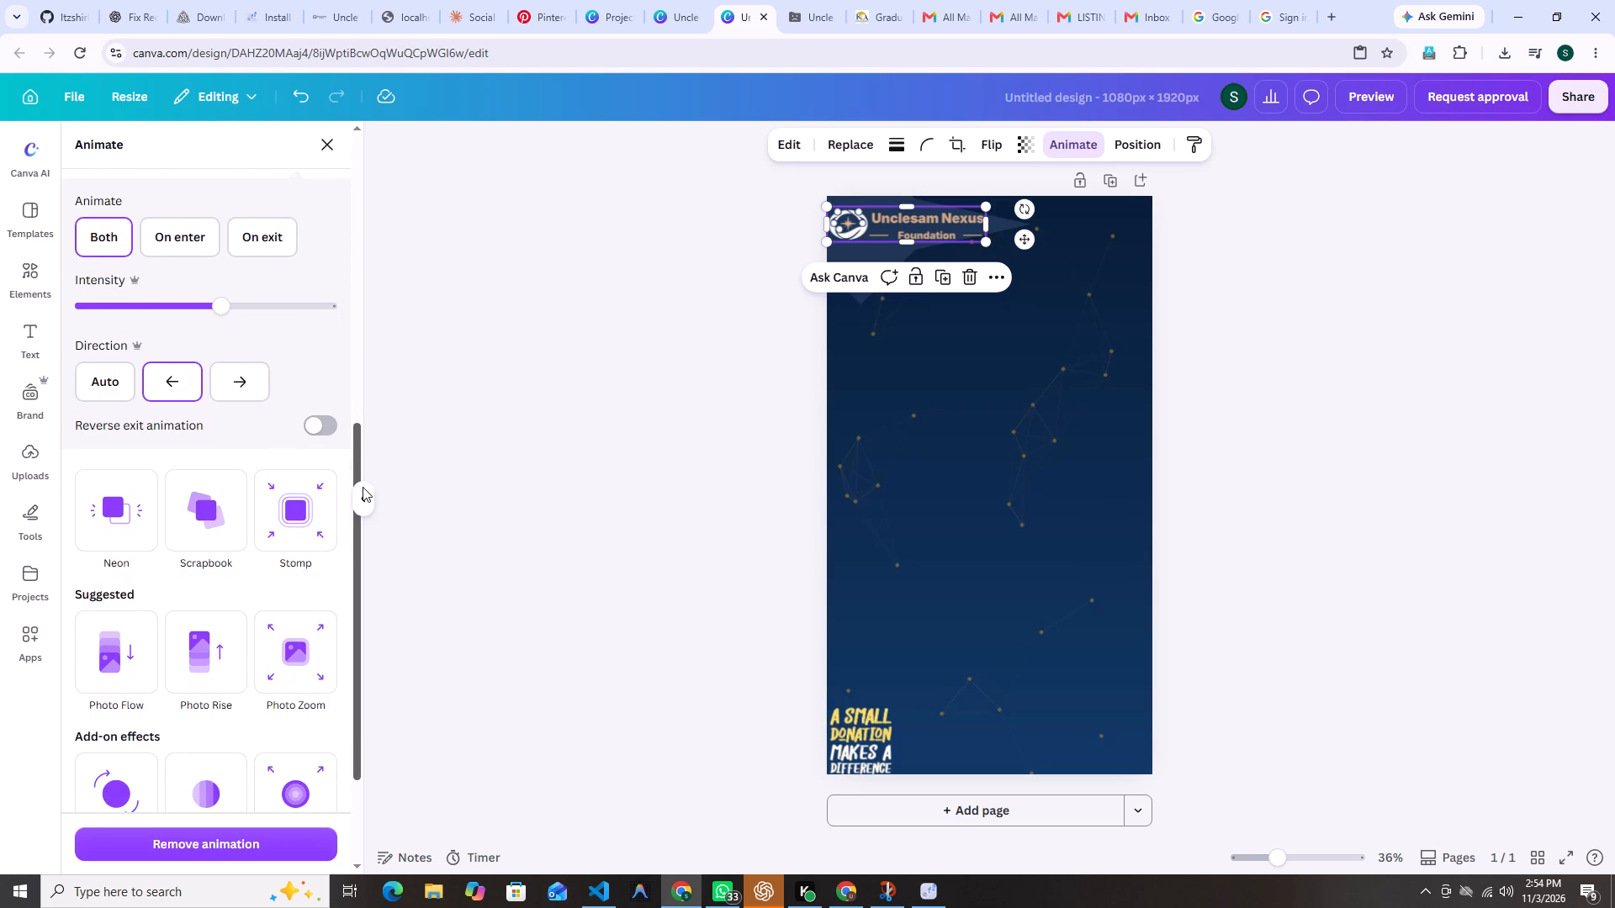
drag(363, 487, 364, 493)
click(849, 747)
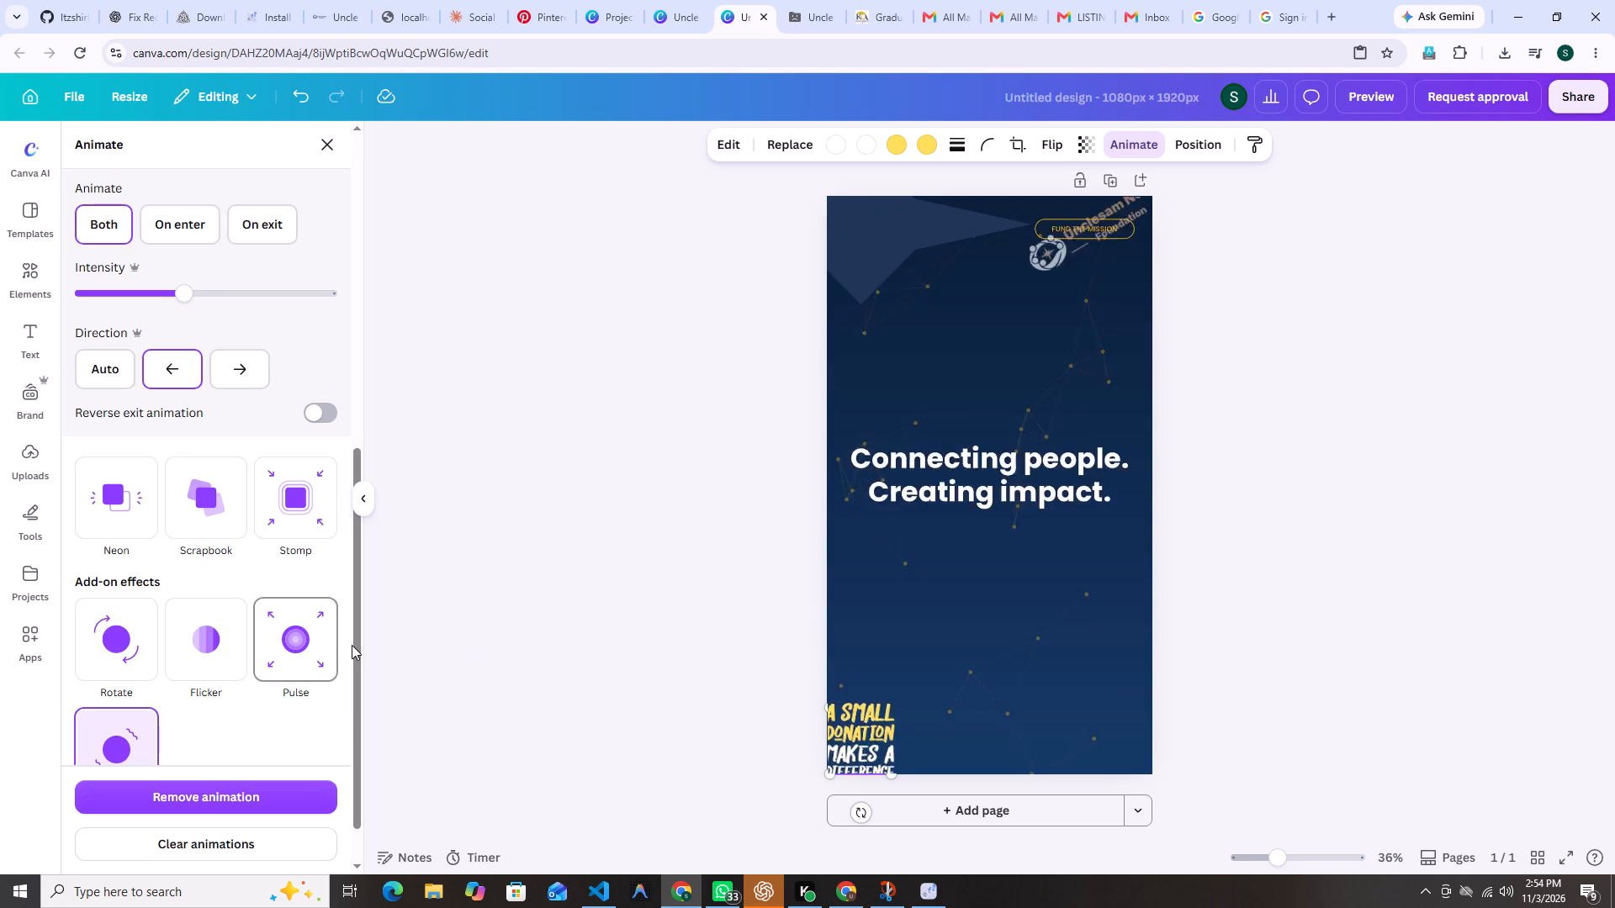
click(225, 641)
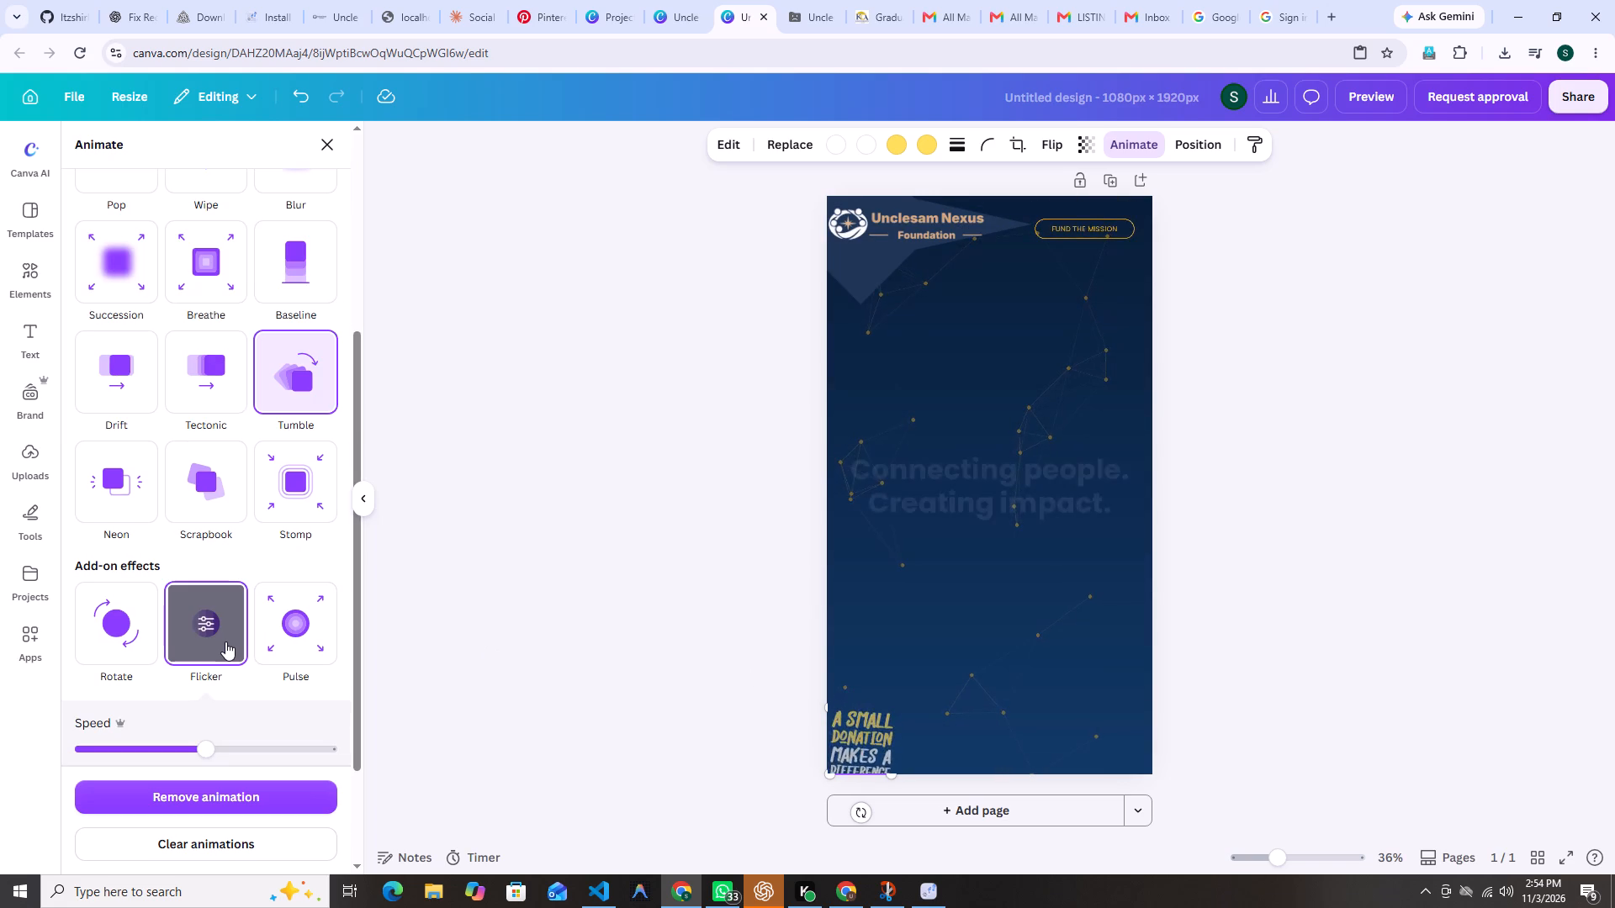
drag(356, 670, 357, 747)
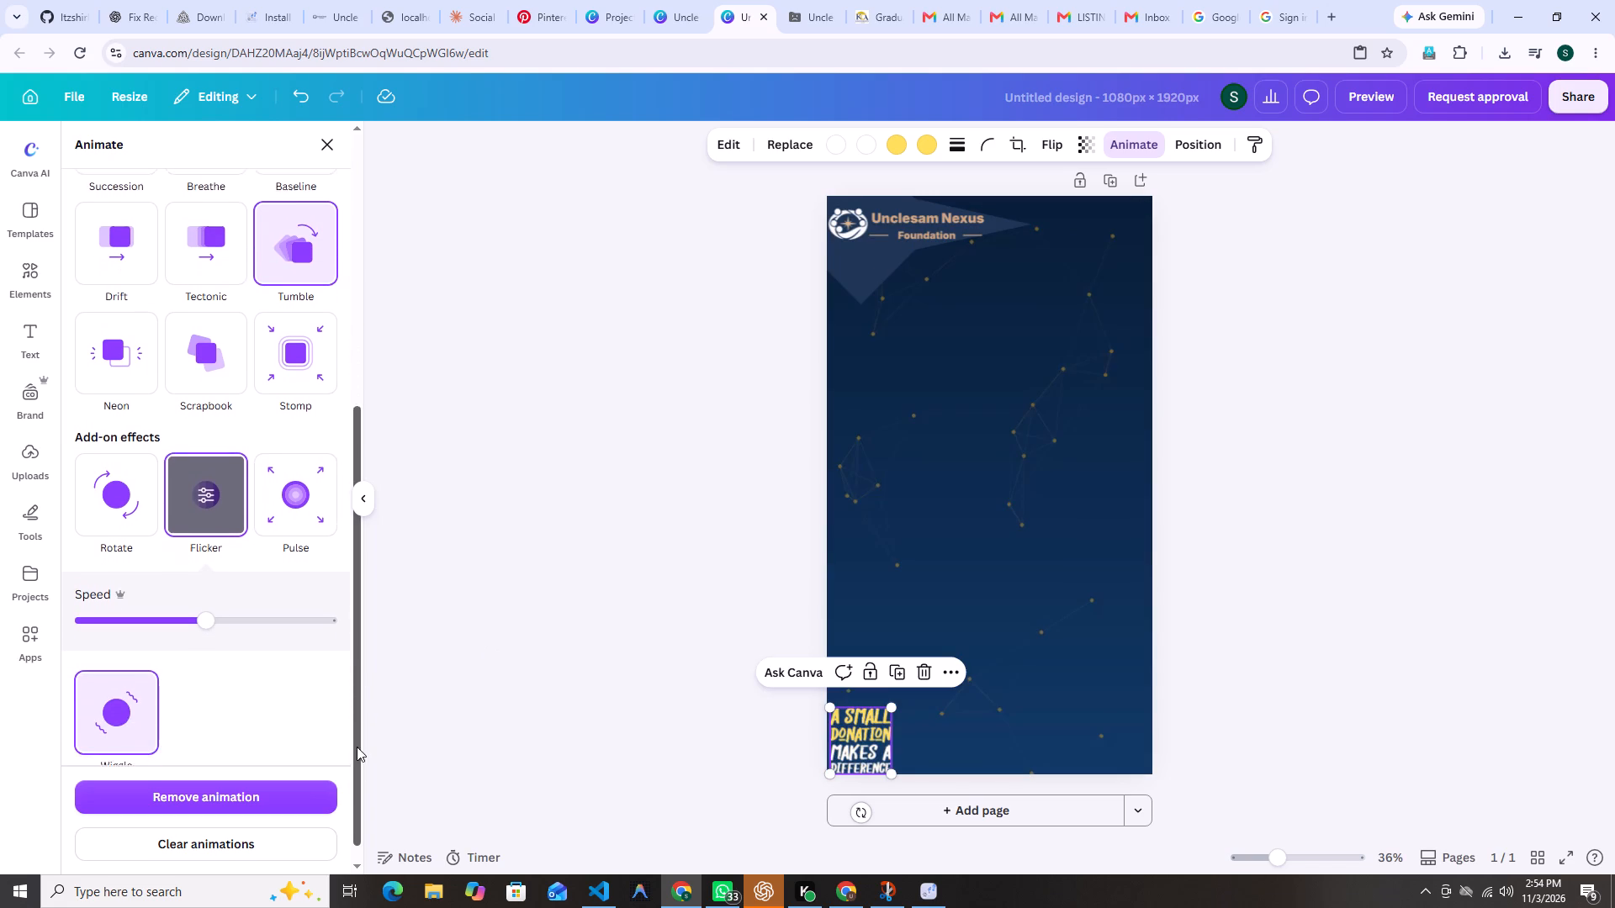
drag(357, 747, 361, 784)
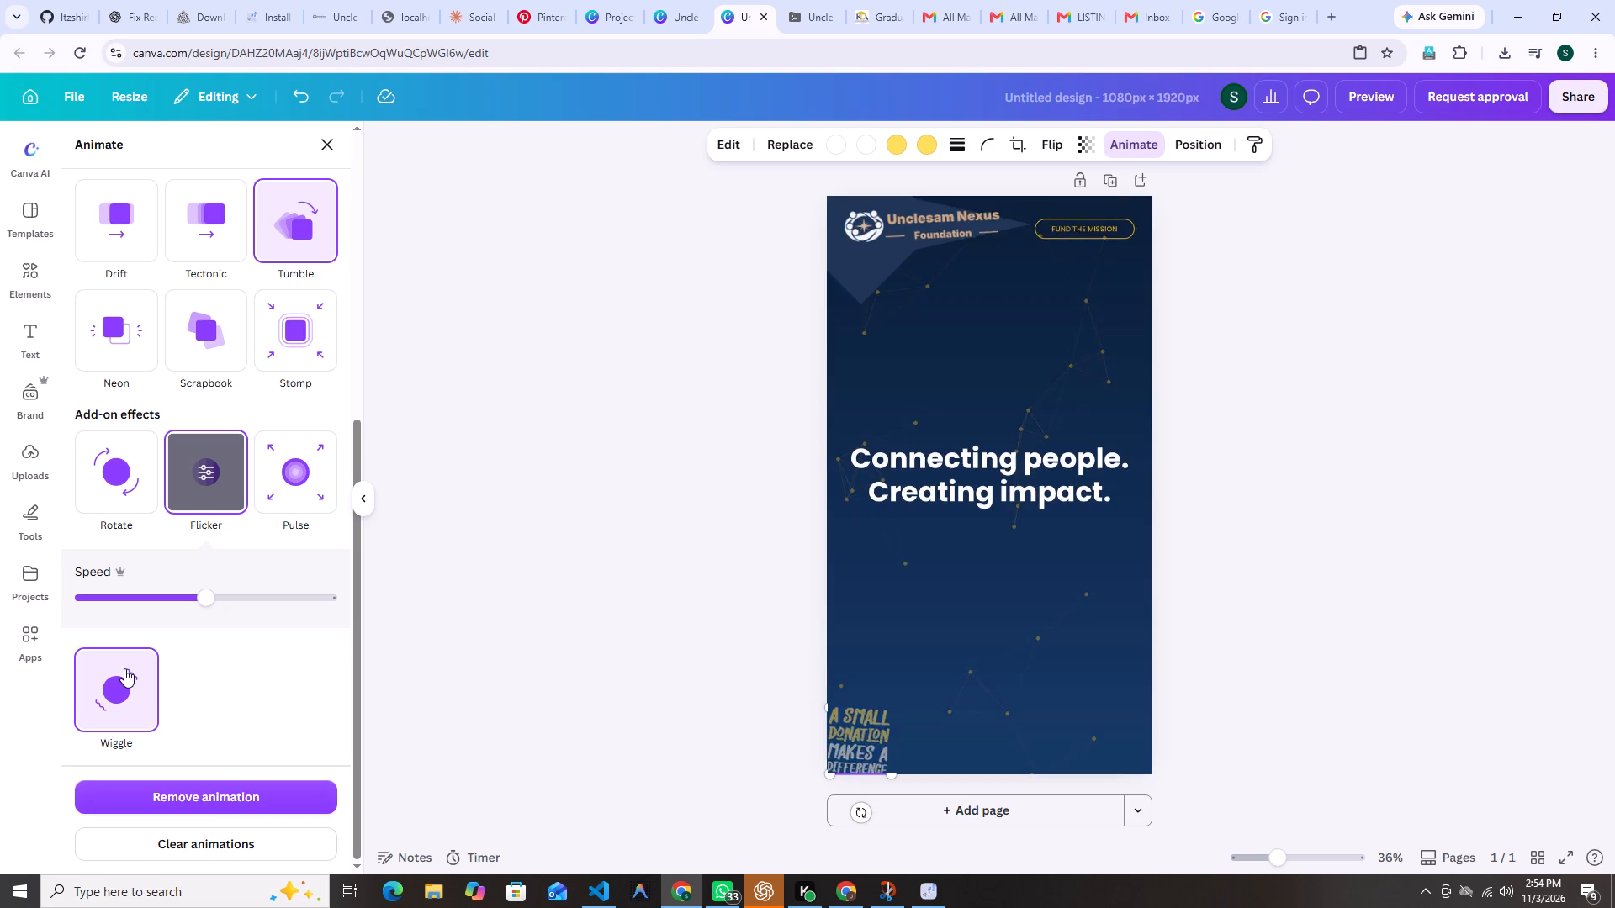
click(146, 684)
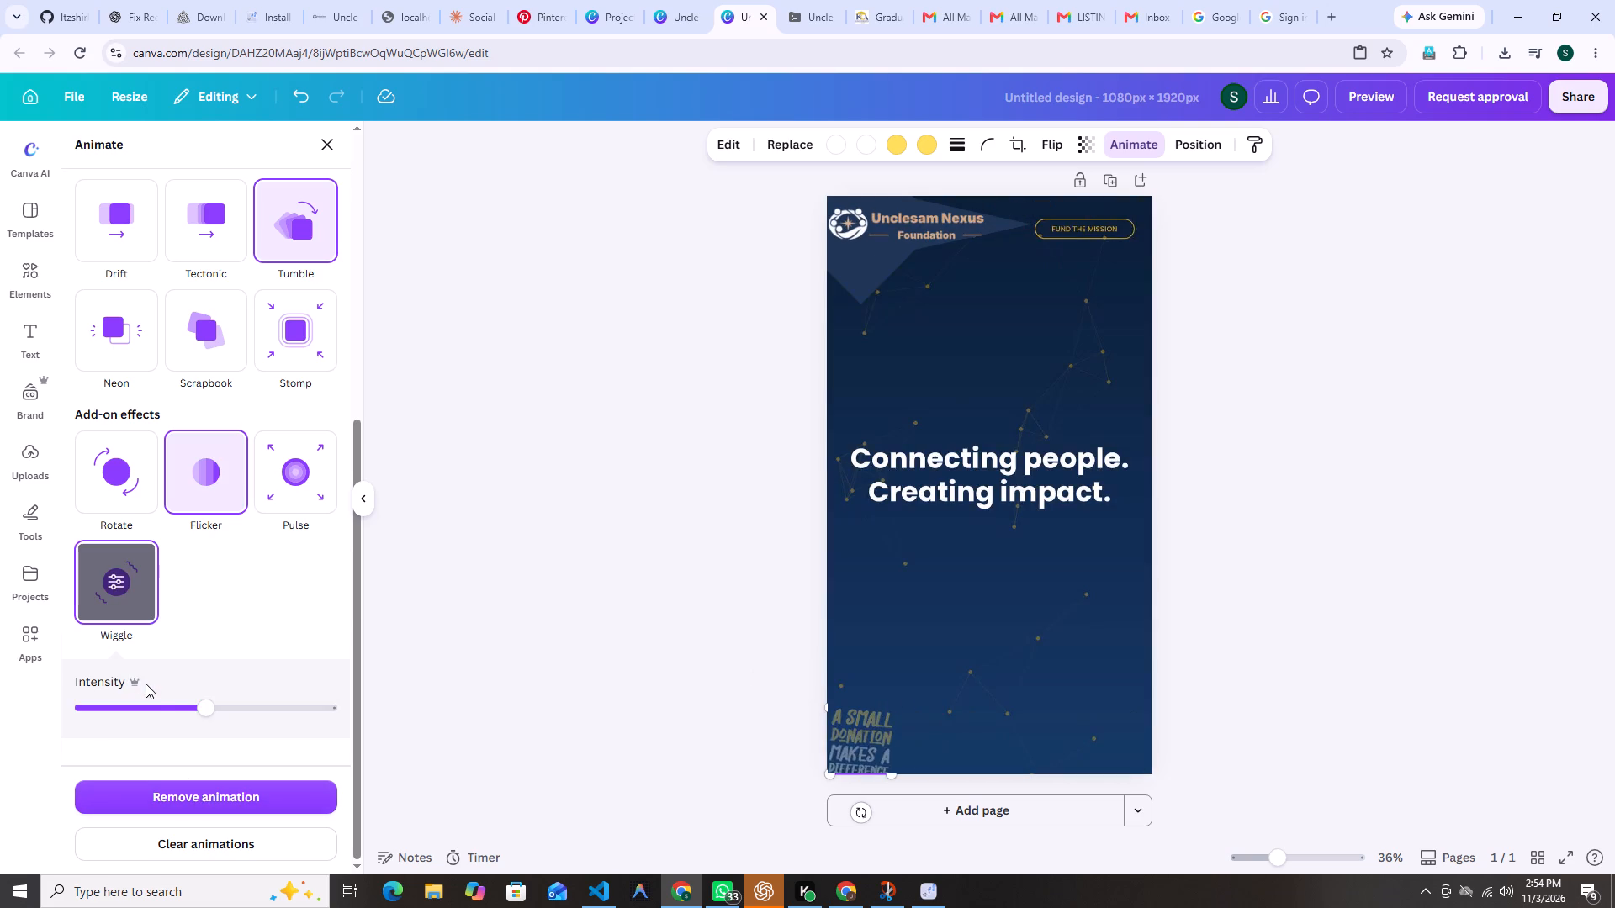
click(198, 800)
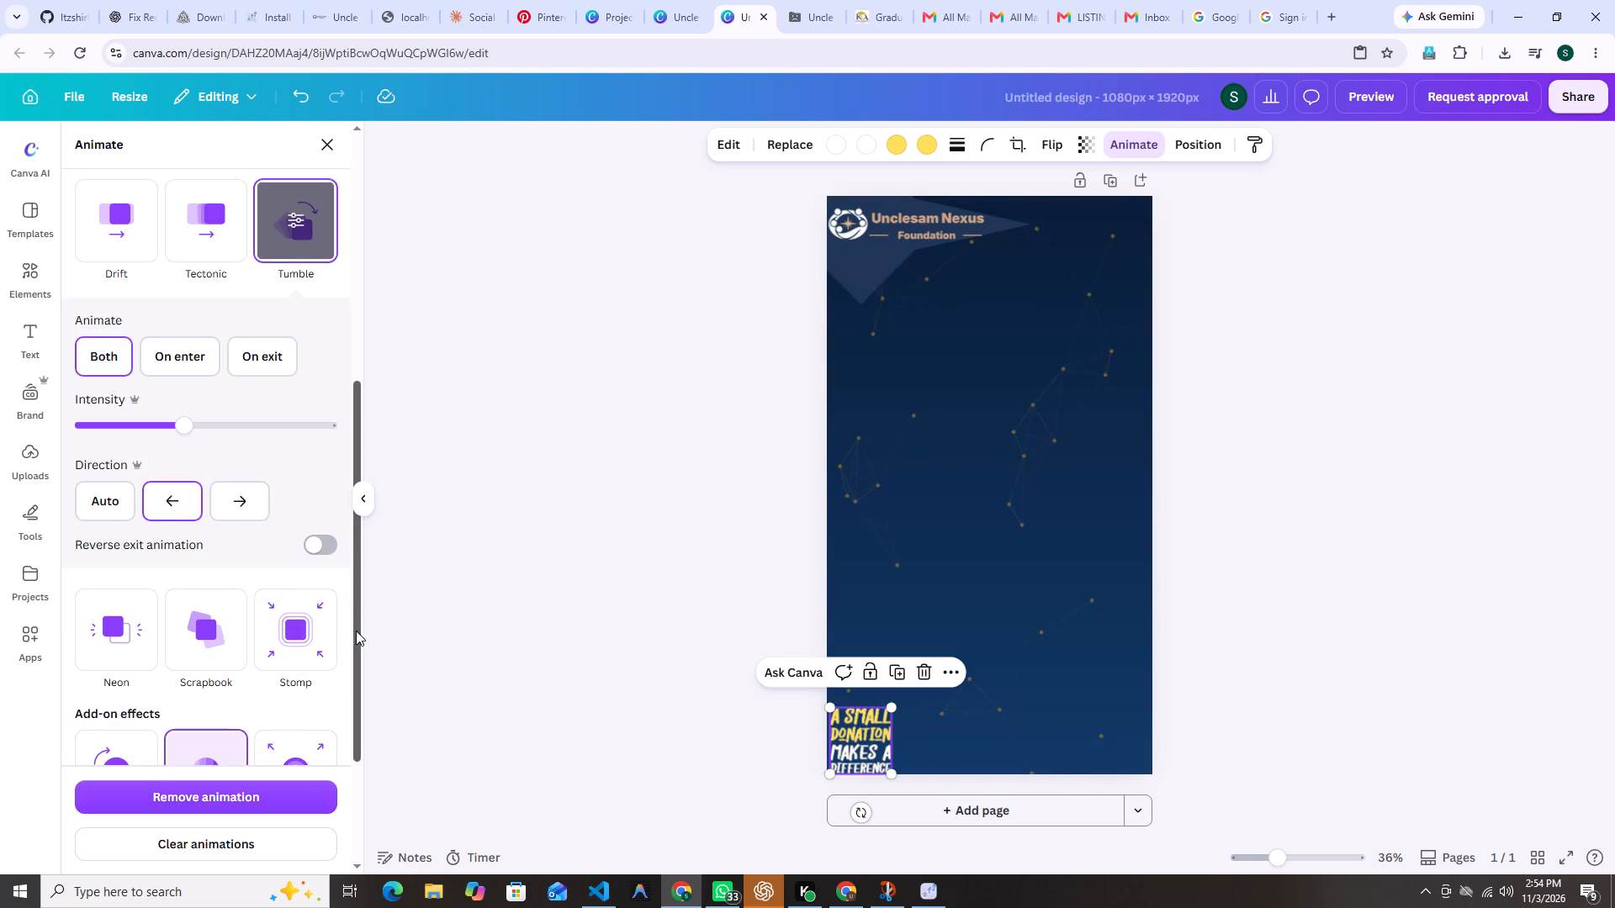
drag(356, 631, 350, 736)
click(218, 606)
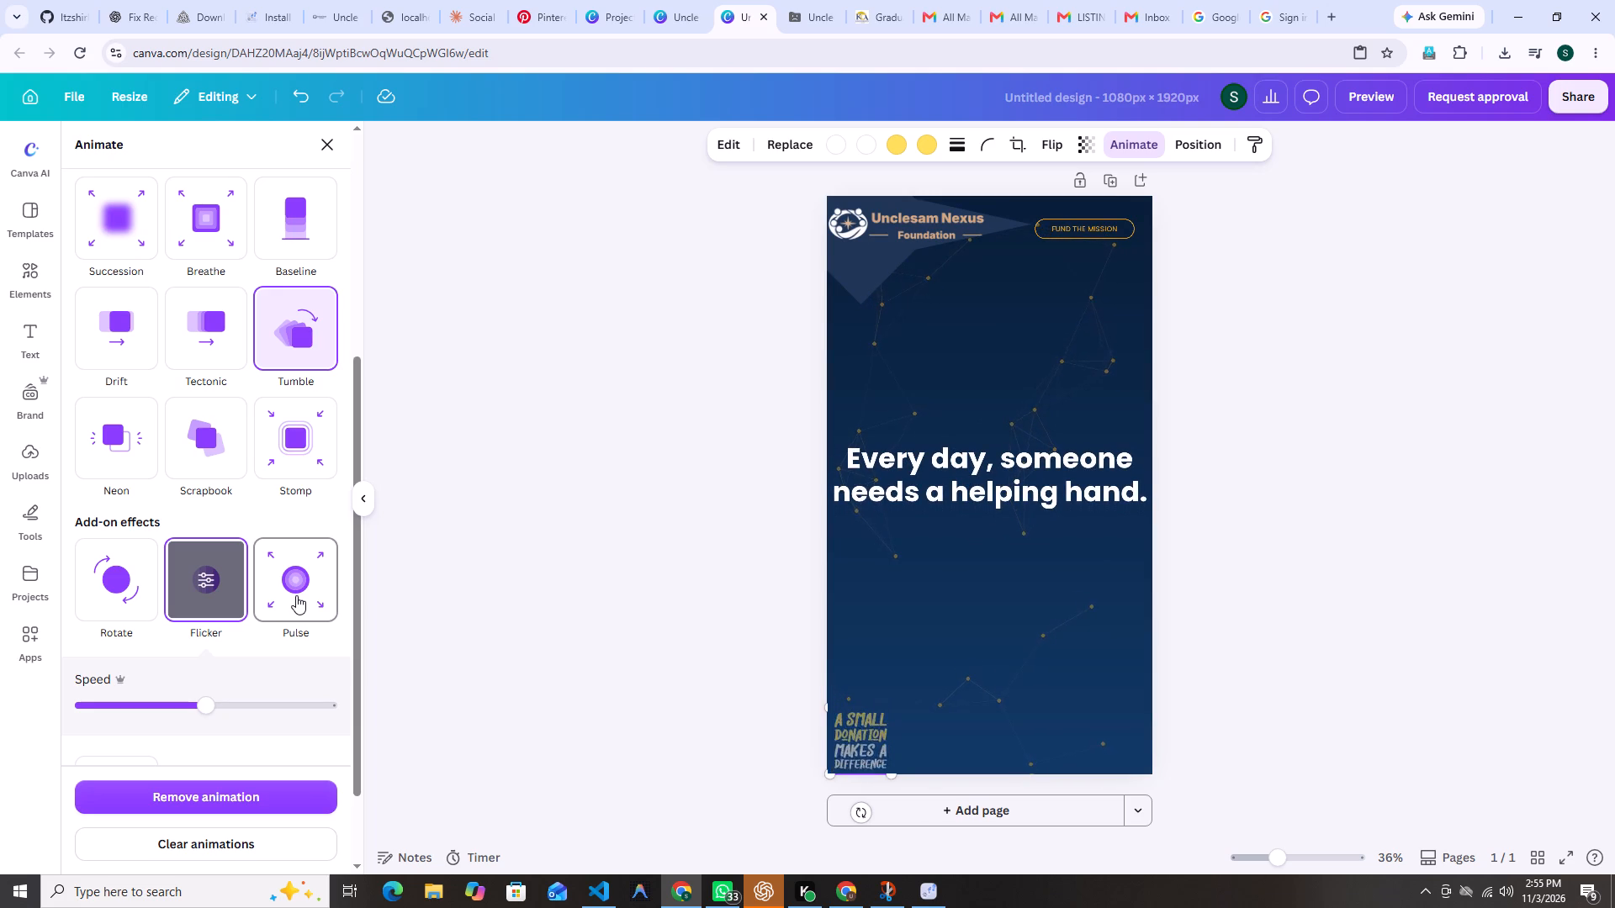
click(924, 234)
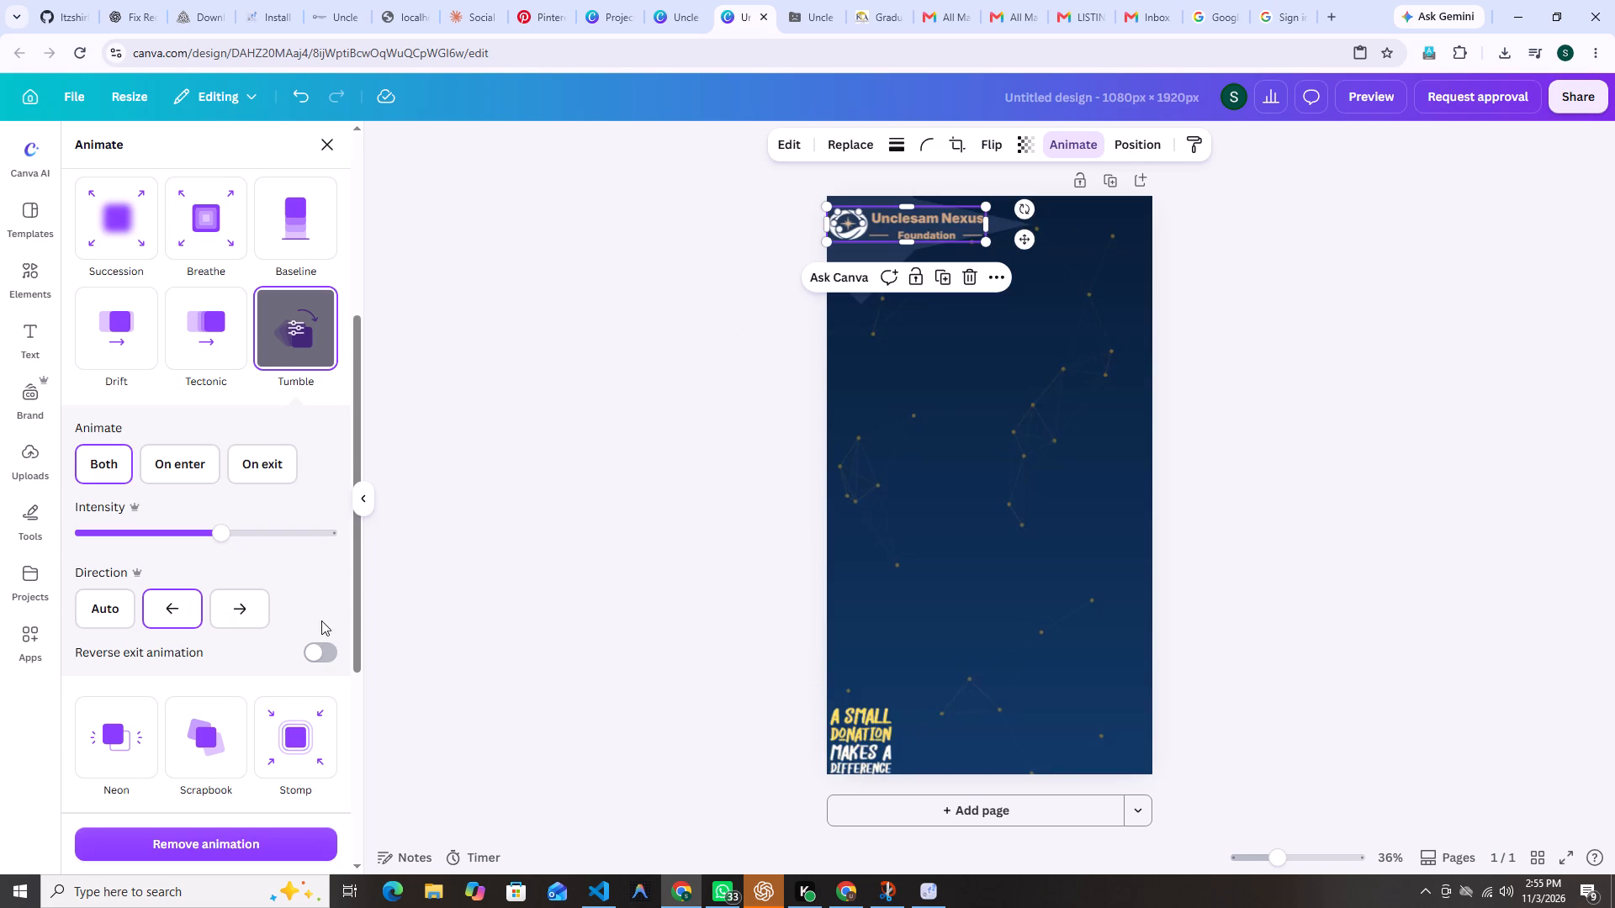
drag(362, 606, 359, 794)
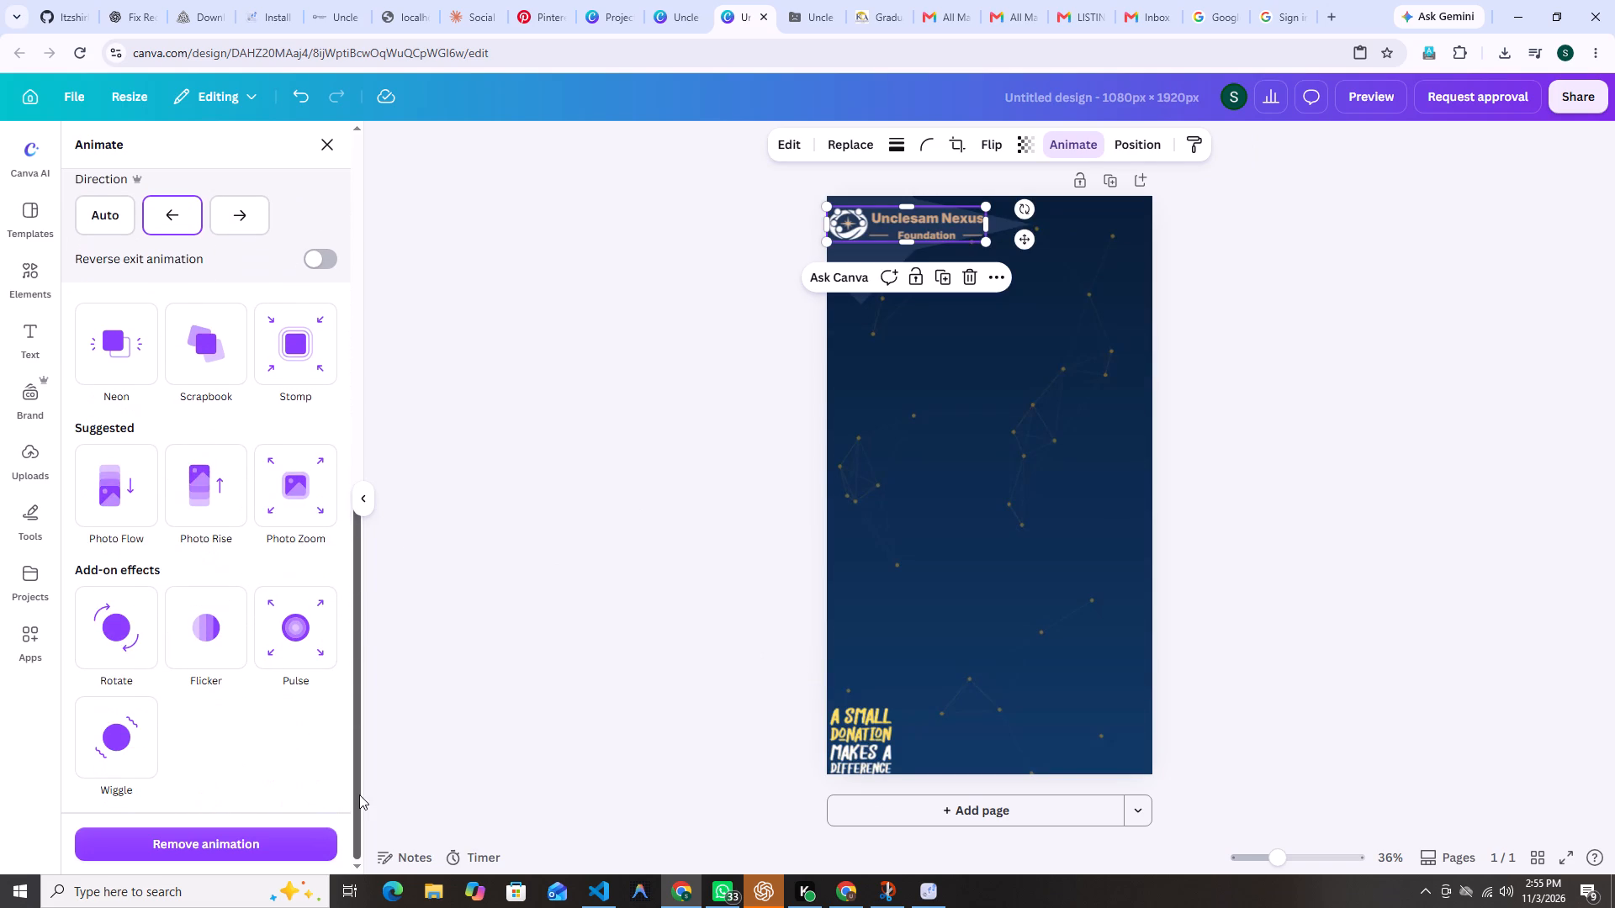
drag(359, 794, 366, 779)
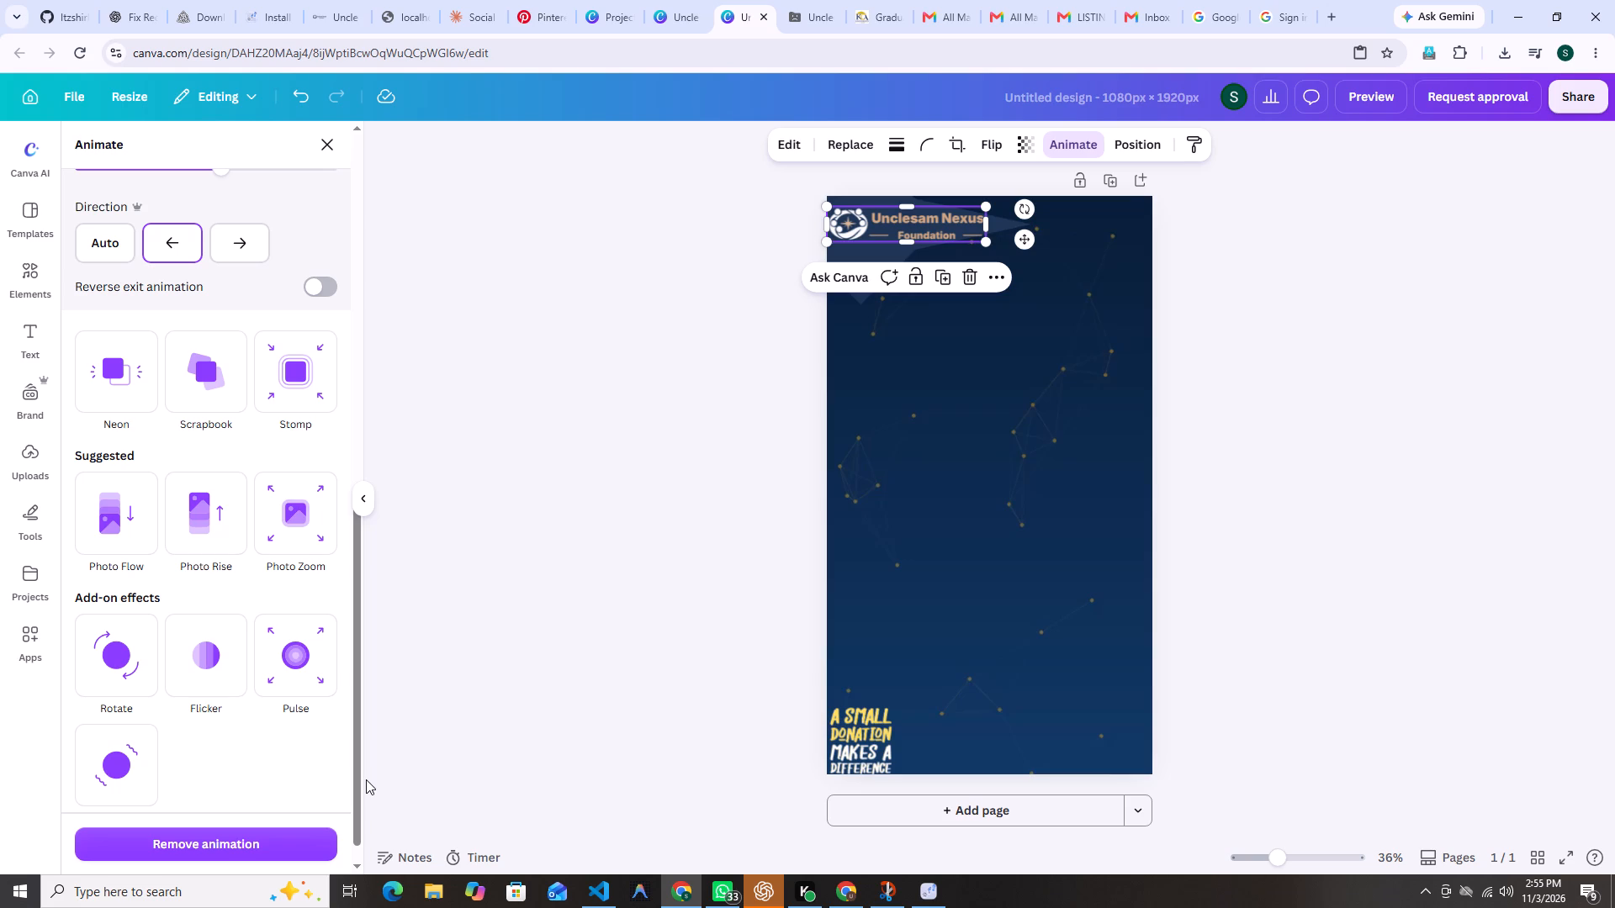
Play the background video through and replay its opening to review how the logo and donation graphic look over it.
click(928, 621)
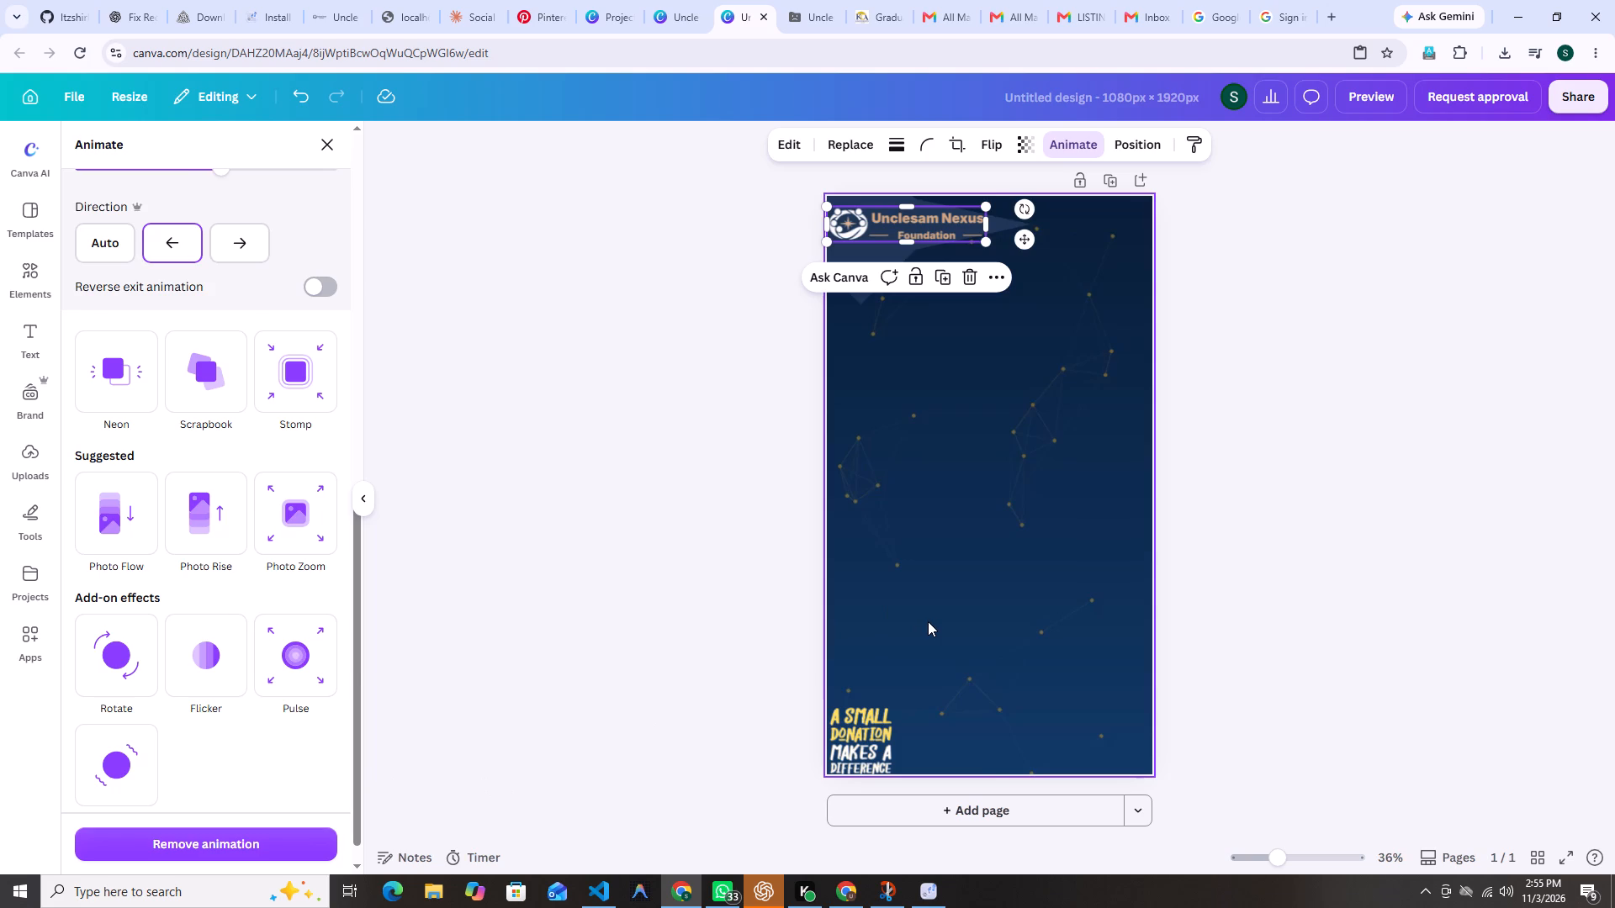
click(984, 488)
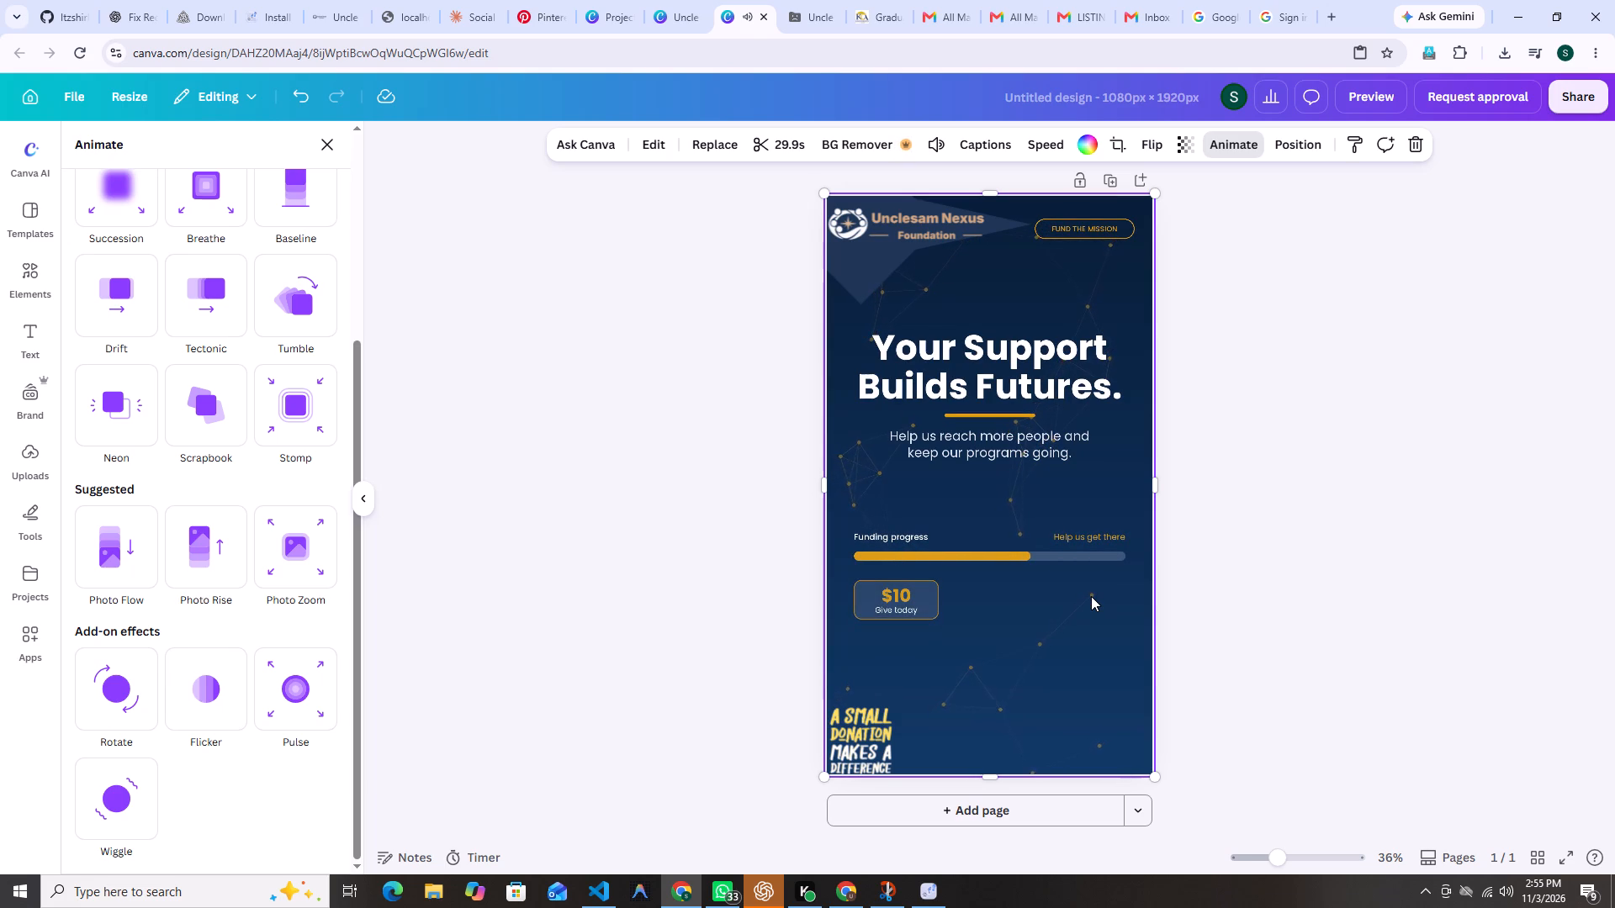
click(984, 639)
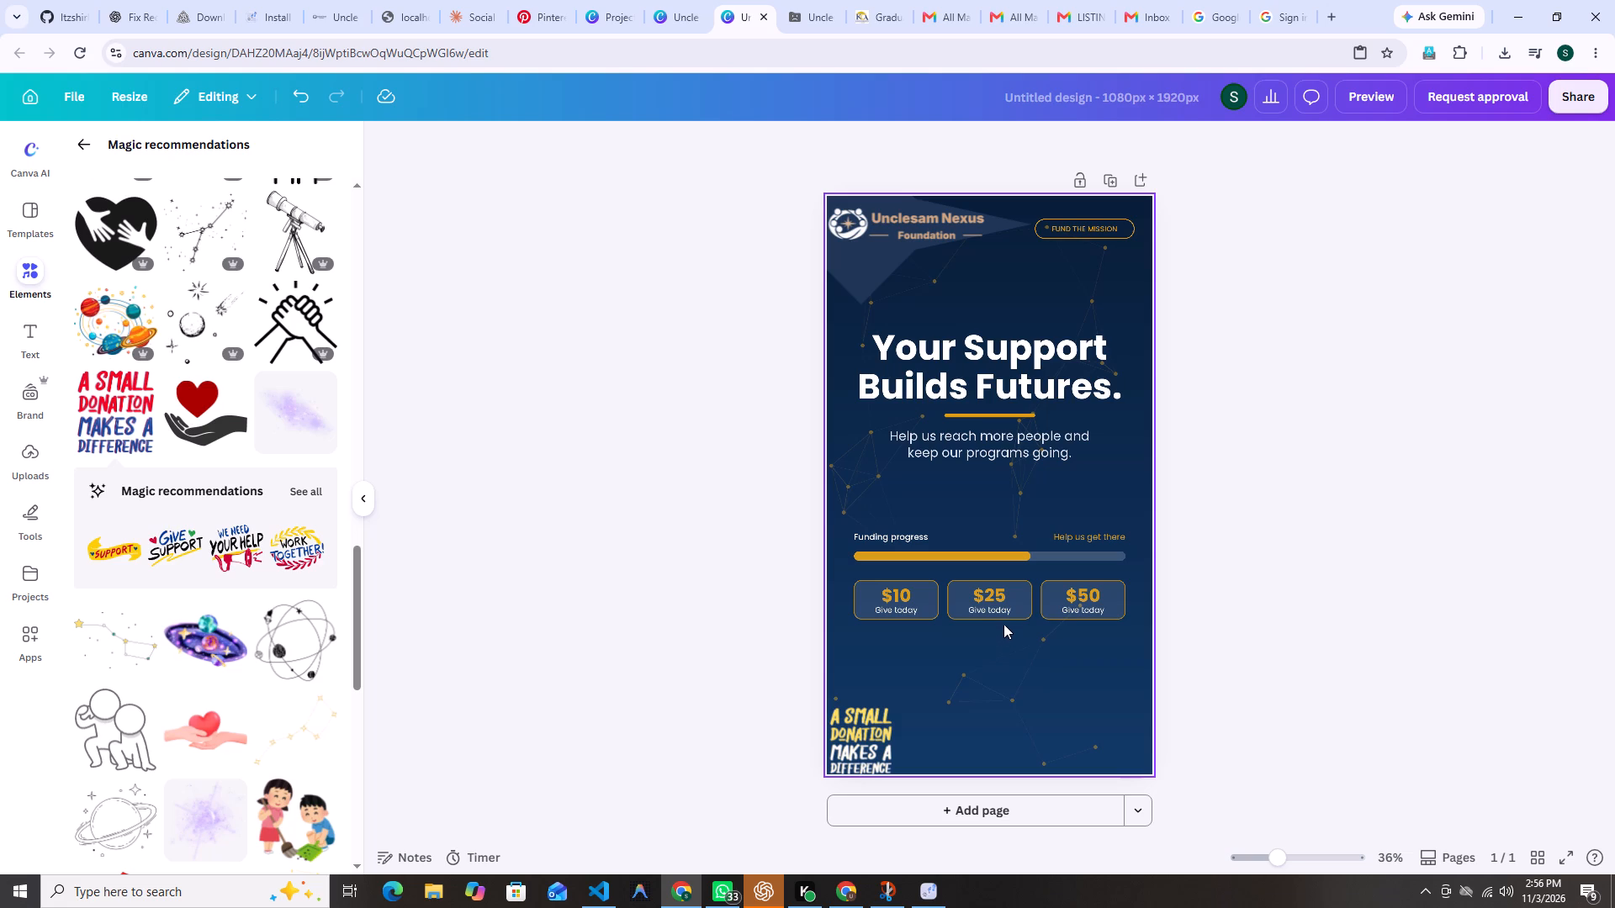
click(982, 367)
click(993, 483)
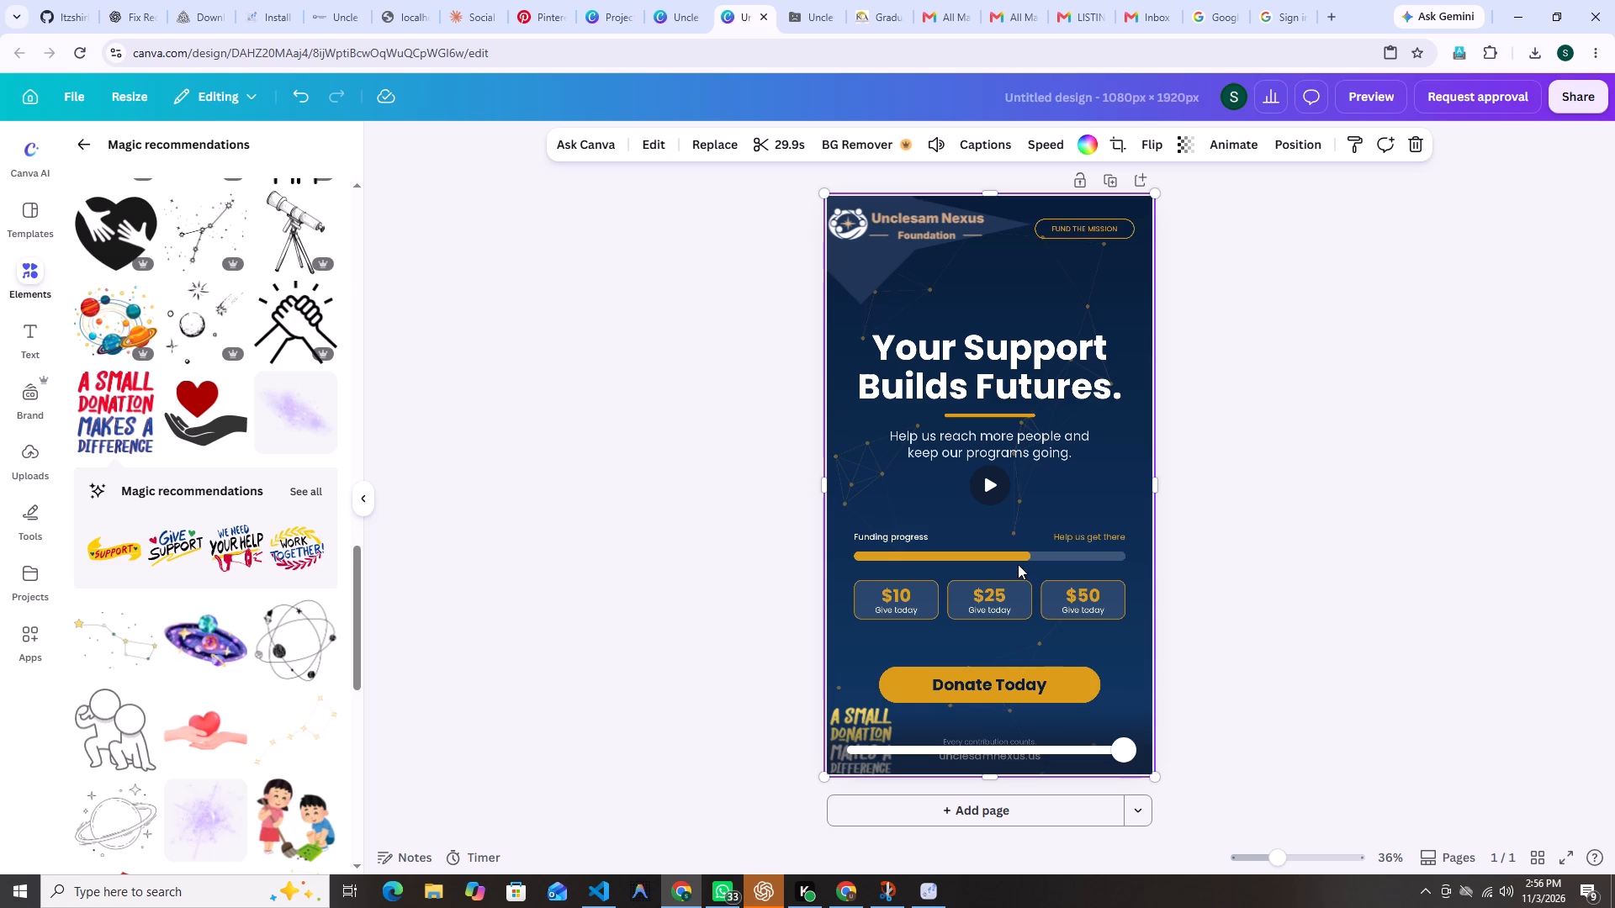
click(997, 480)
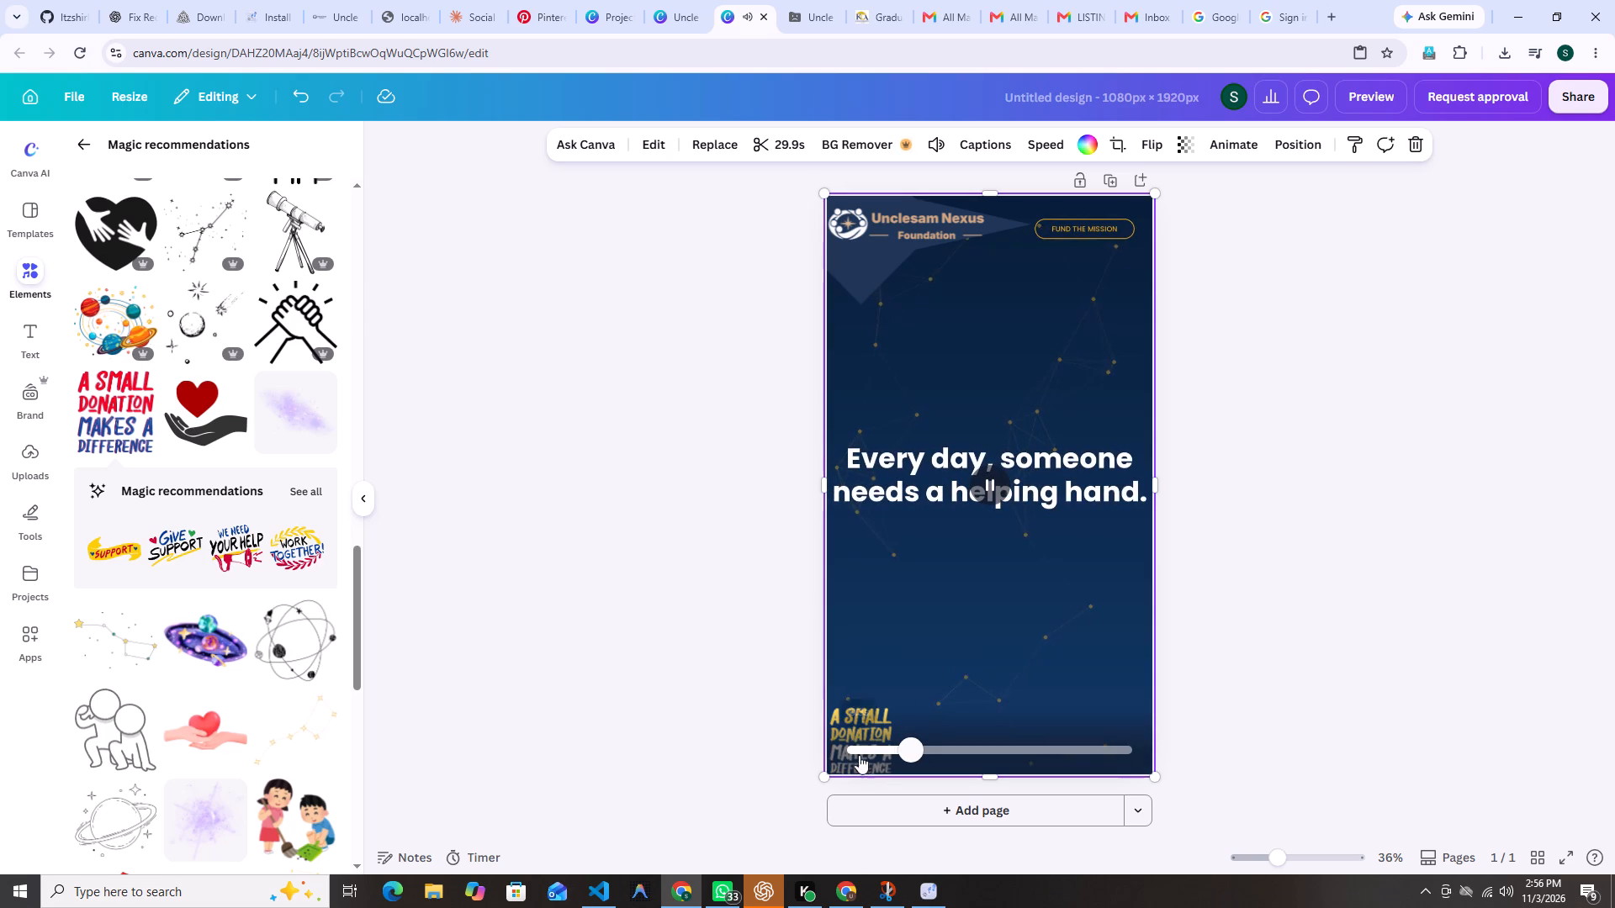
click(1043, 626)
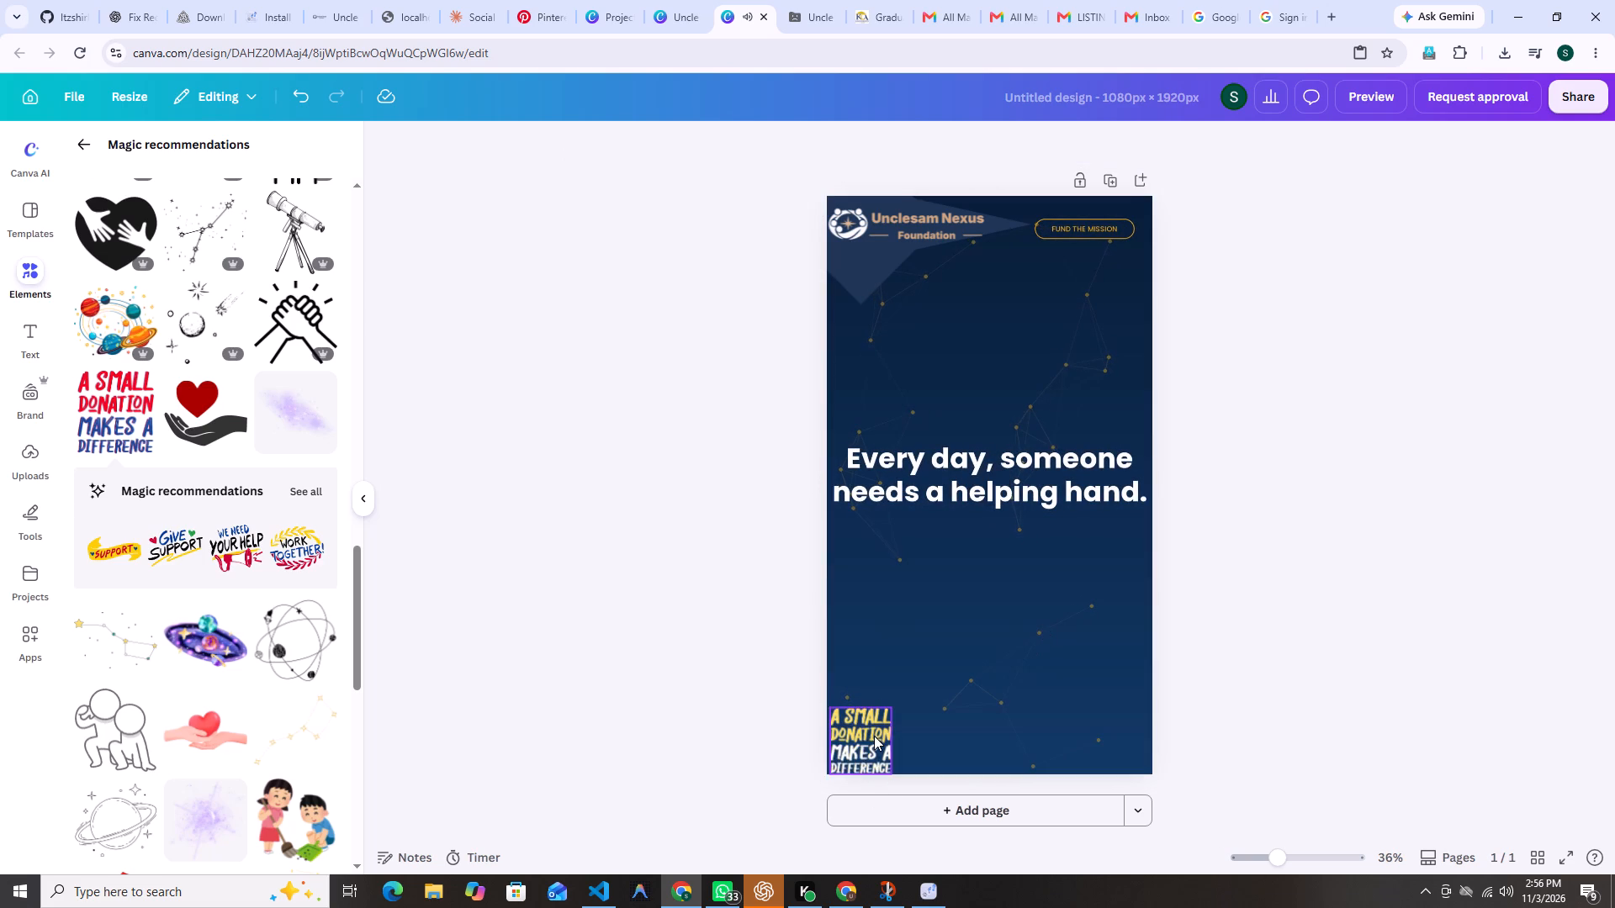
Remove the yellow and white donation graphic from the page.
drag(874, 736, 760, 721)
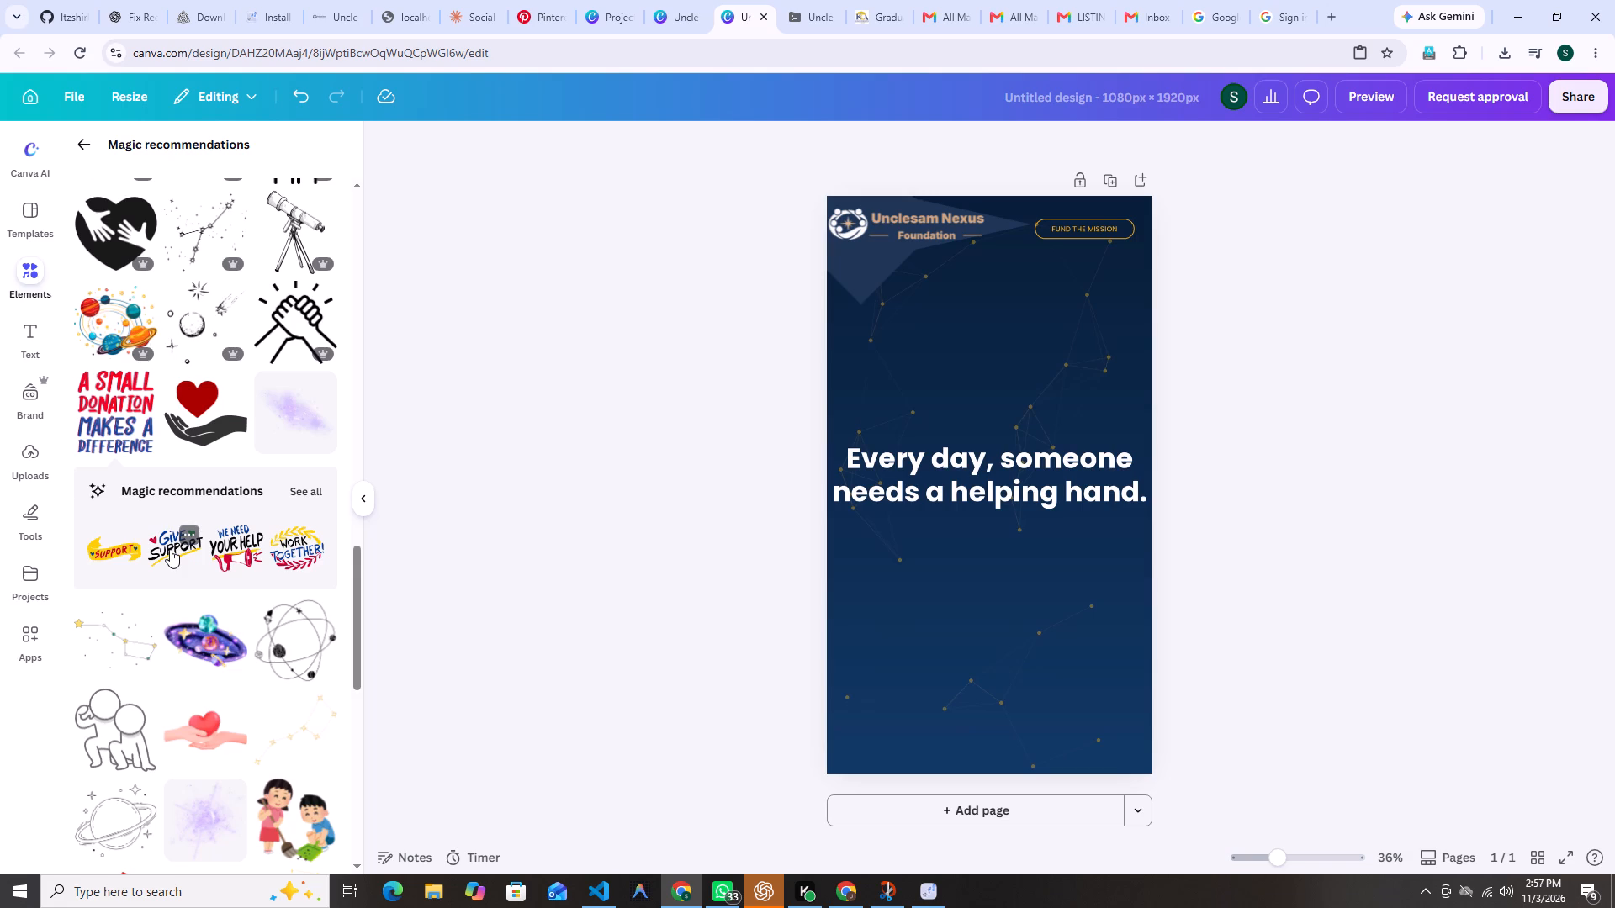
Add the yellow Support banner from the Magic recommendations, shrink it to about 236 × 107, and place it in the page's bottom-right corner.
click(115, 552)
drag(987, 499, 898, 747)
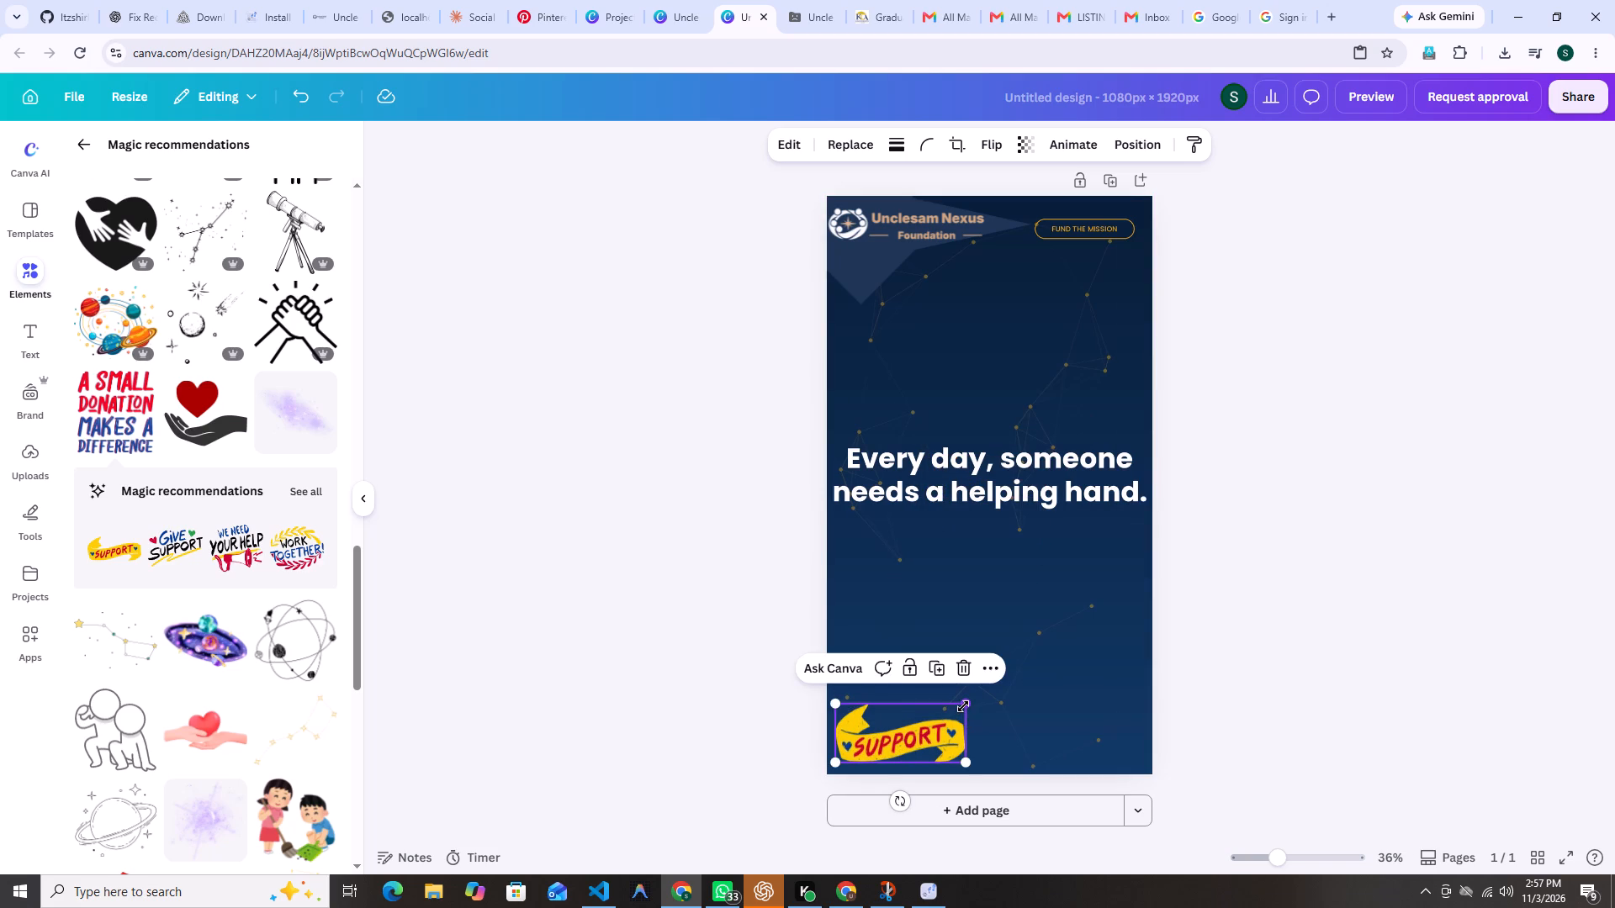
click(963, 706)
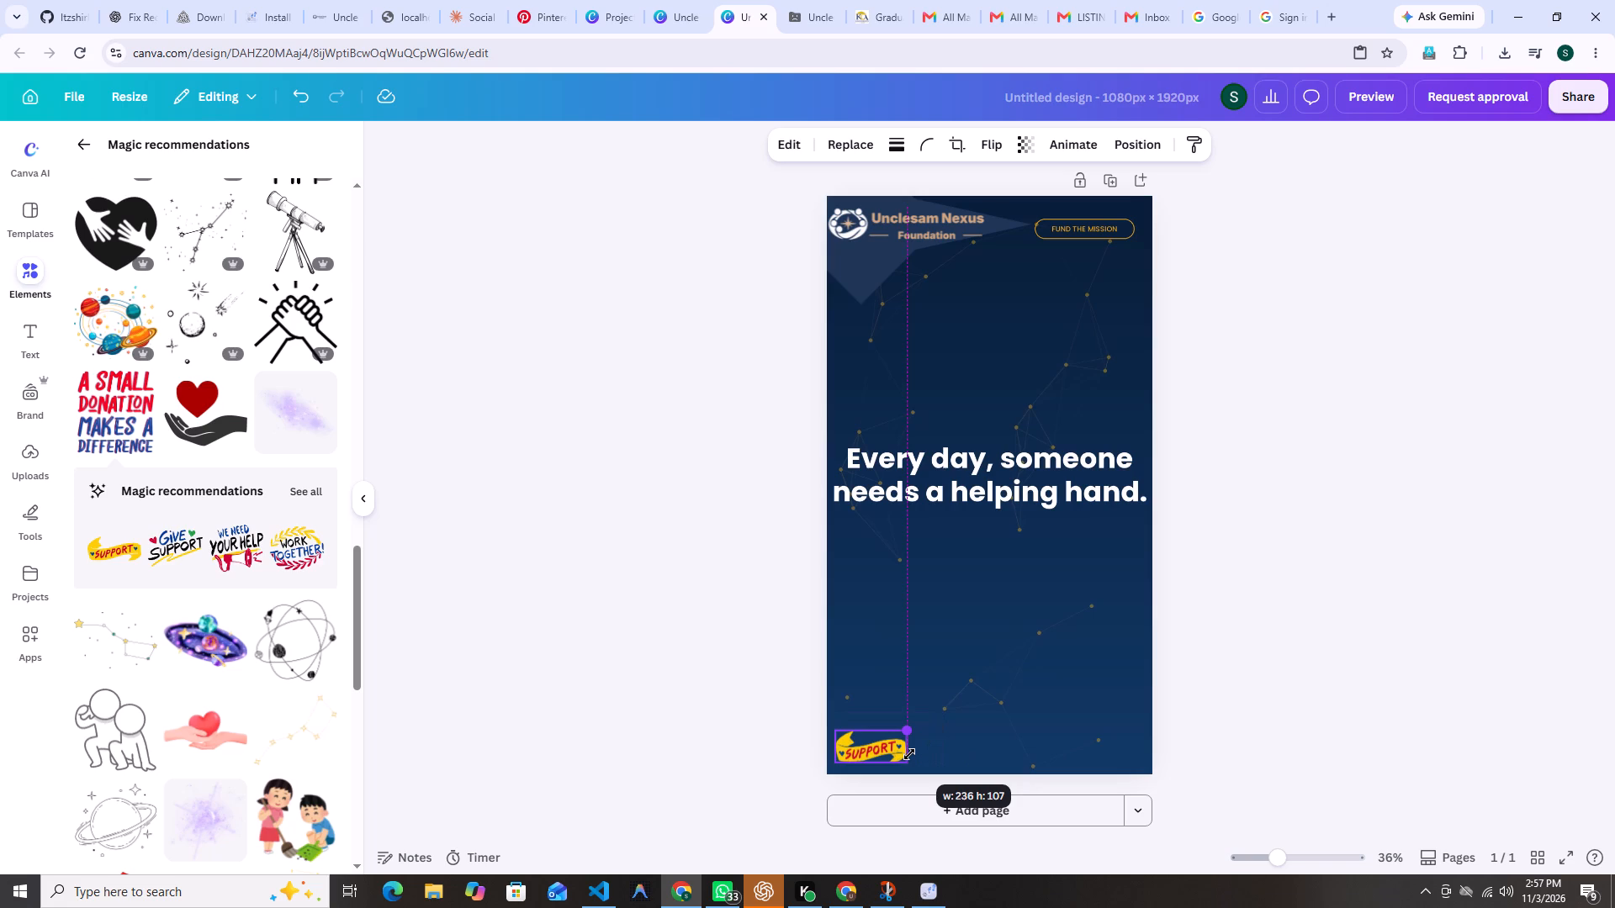
drag(873, 748, 1102, 755)
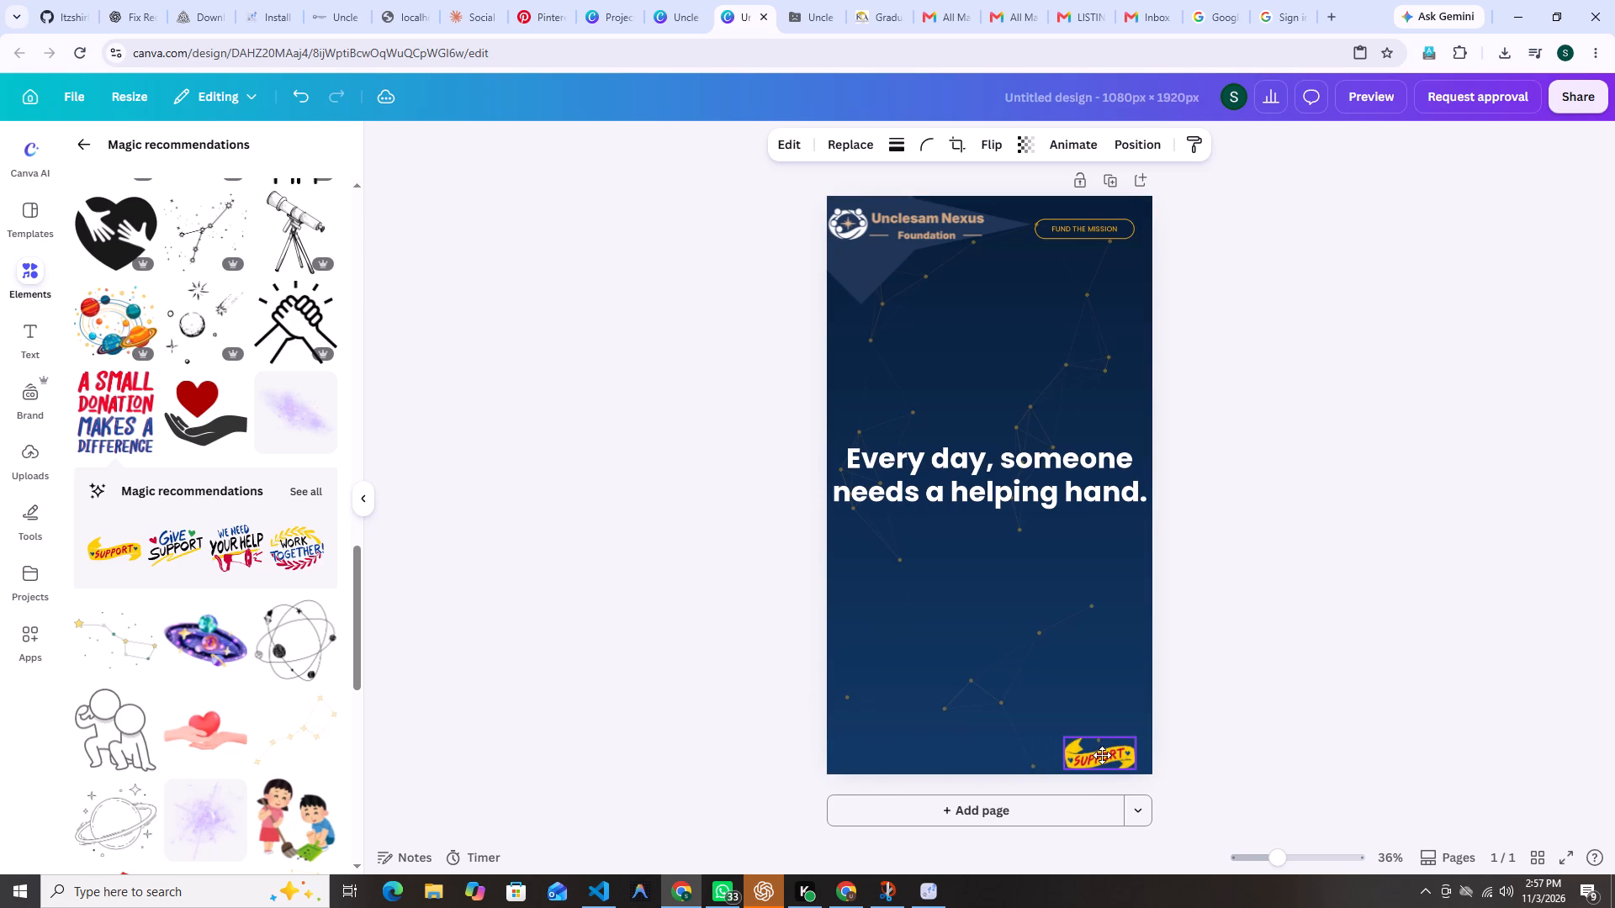
drag(1102, 755, 1109, 752)
click(1109, 752)
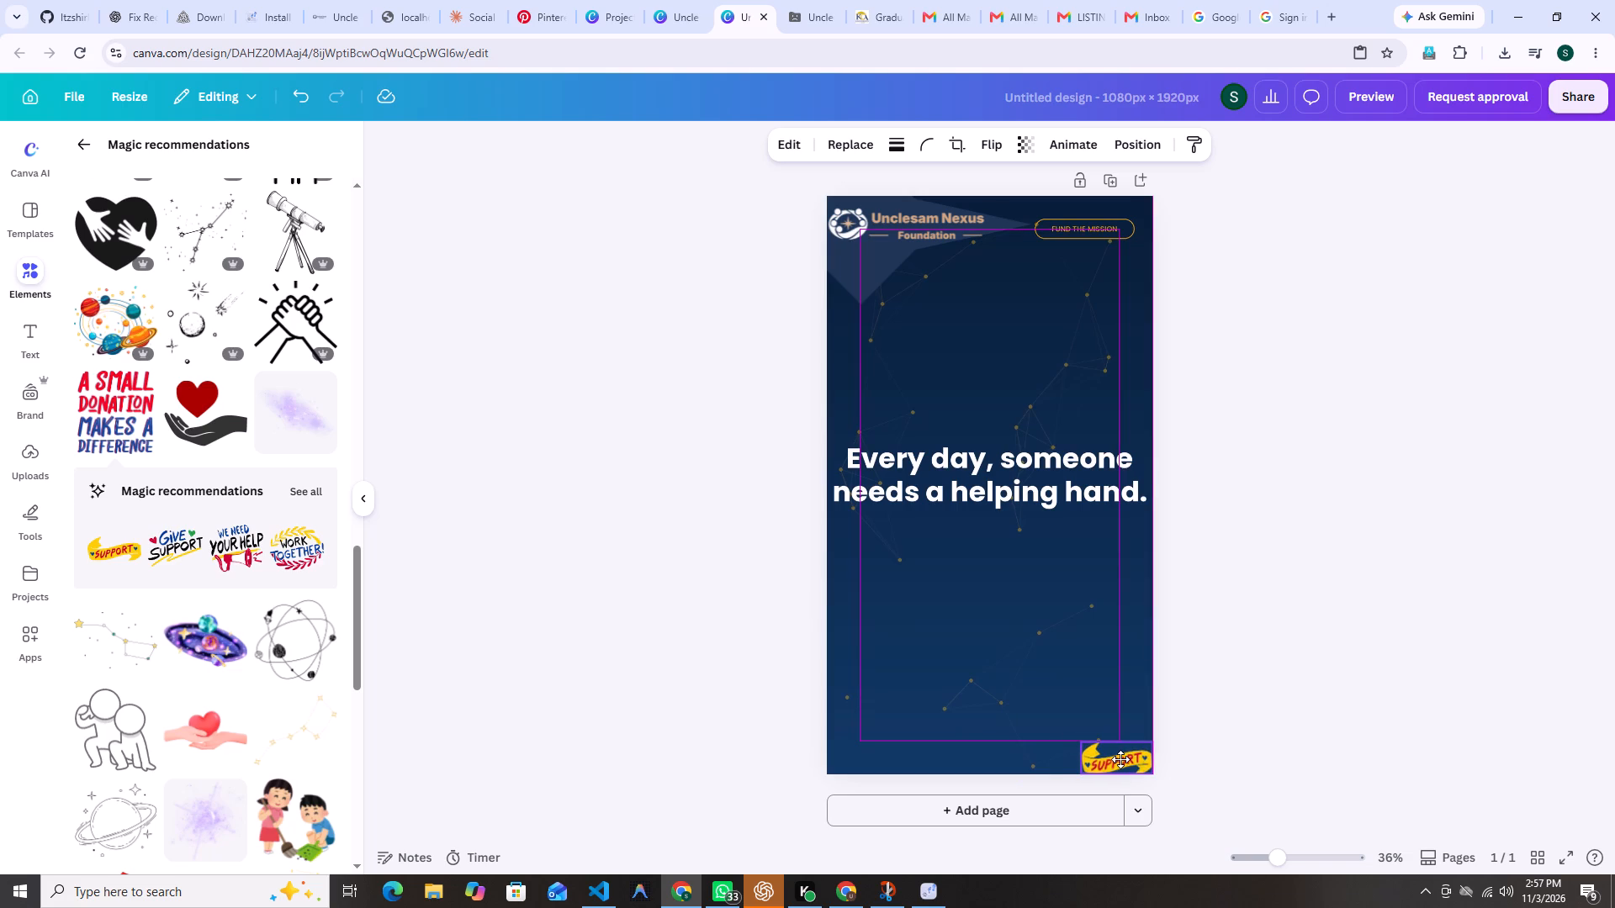
Play the background video to its end to check the Support banner against the scenes.
click(1291, 599)
click(1019, 557)
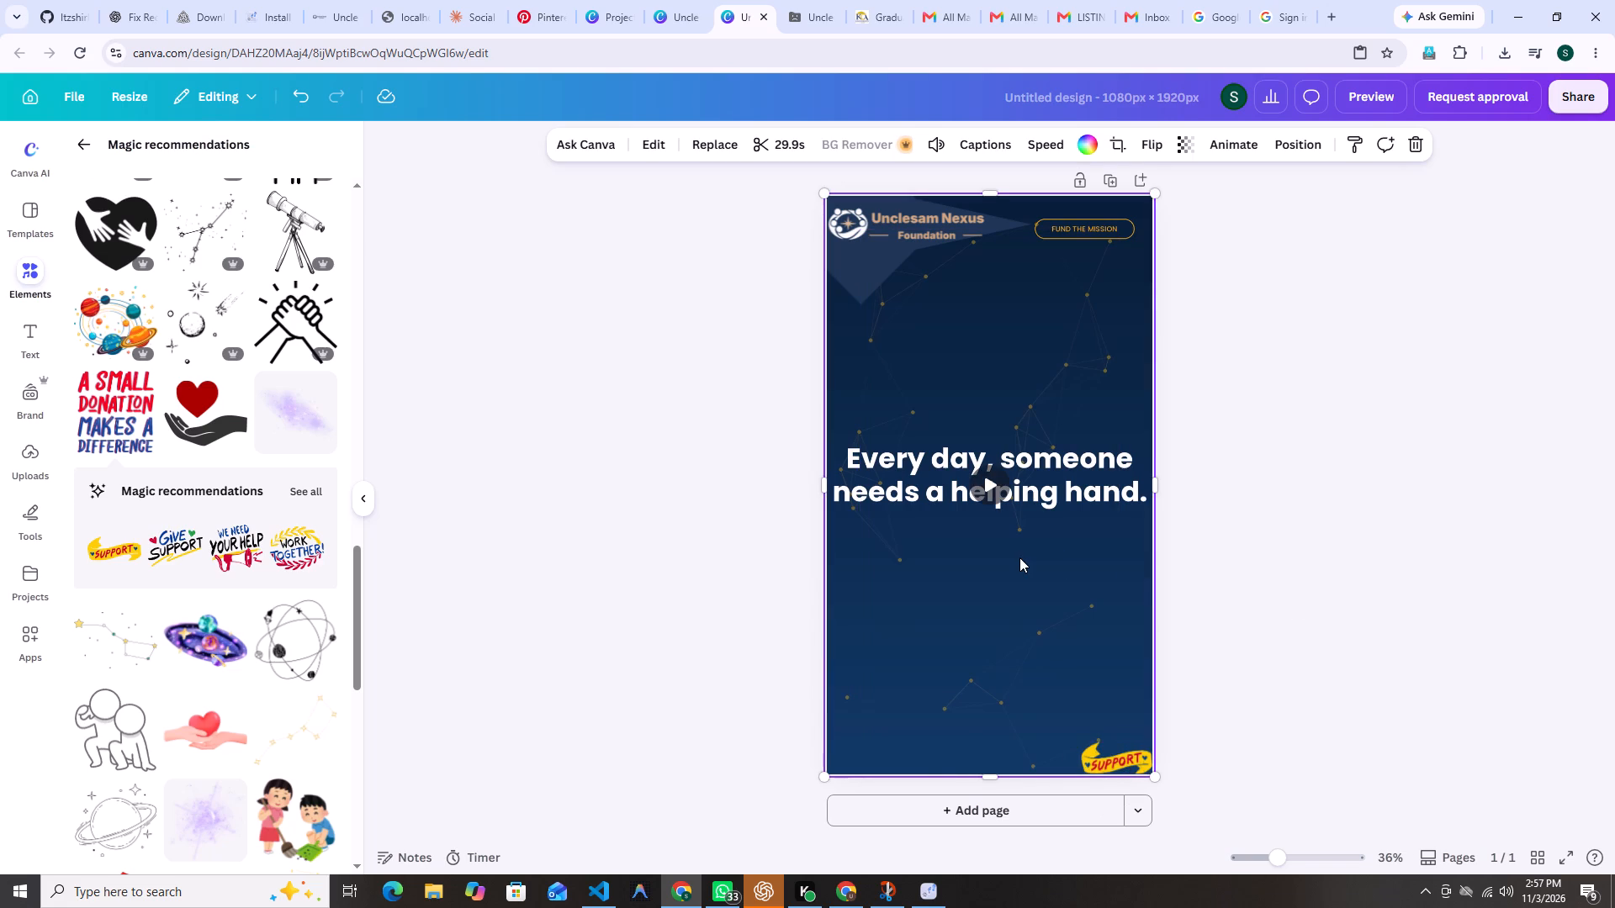
click(992, 477)
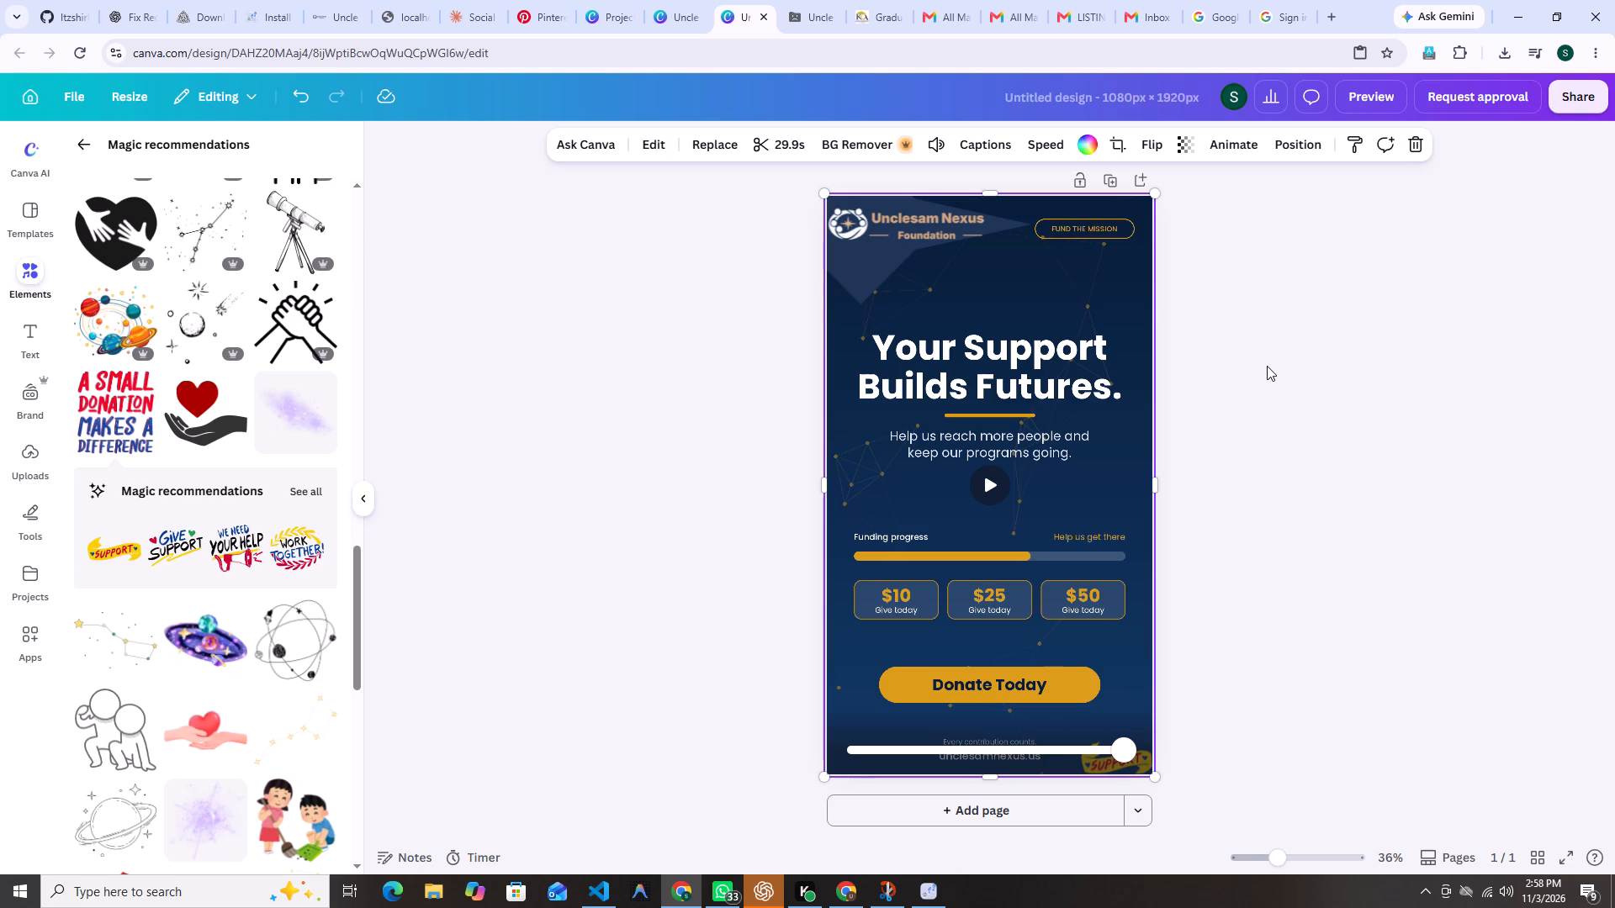
click(1313, 737)
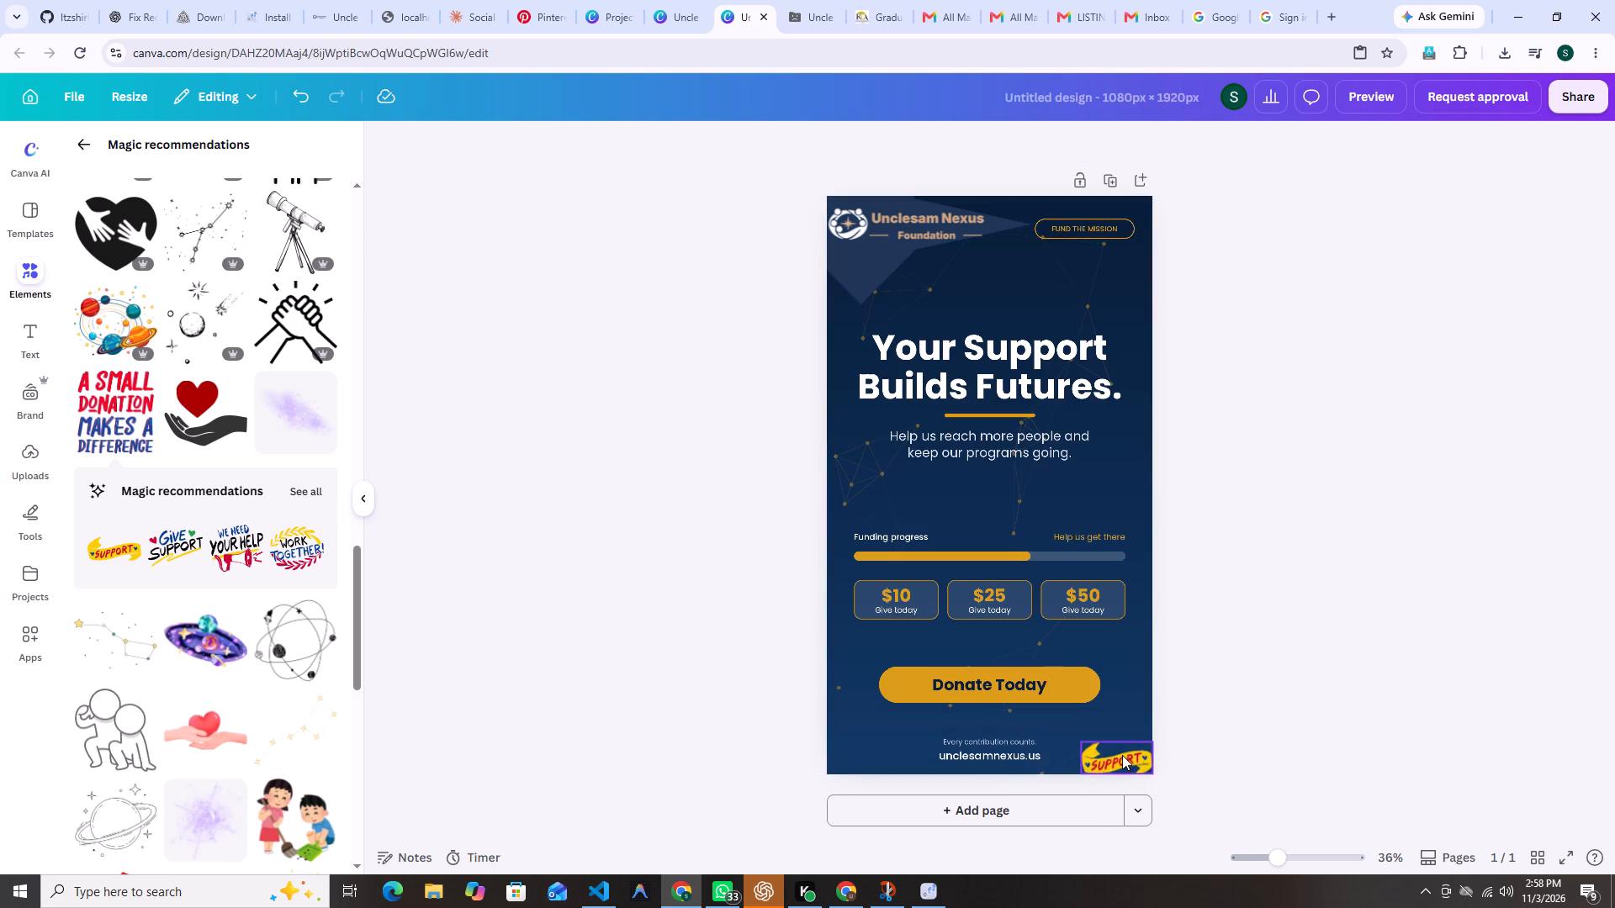
Apply the Breathe animation to the Support banner in the page's bottom-right corner.
click(1122, 755)
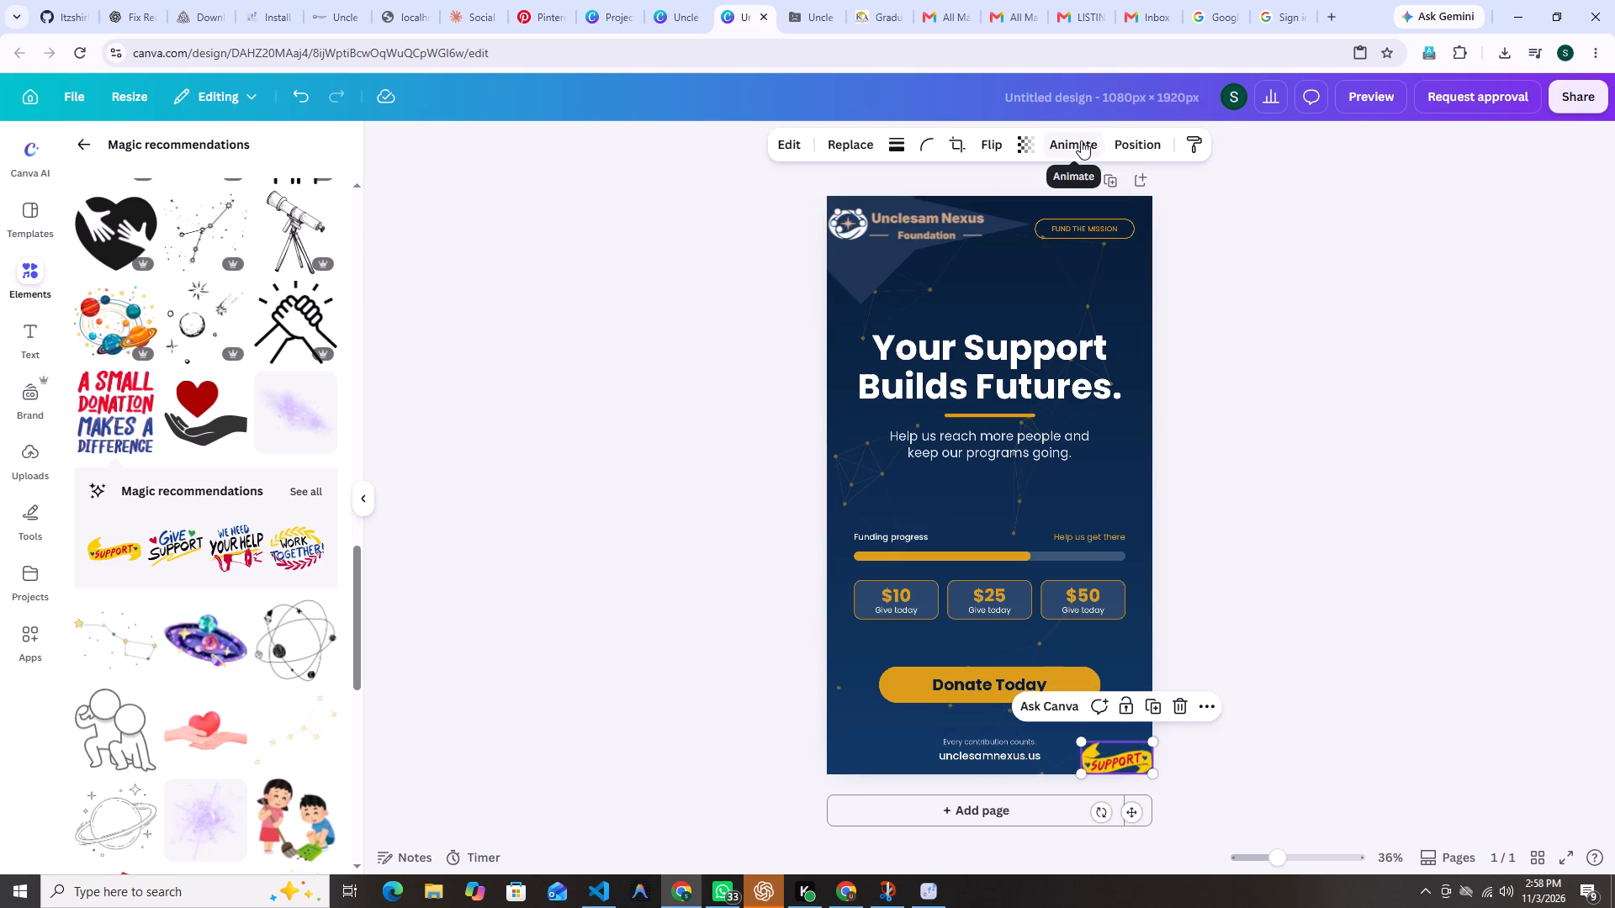
click(1081, 140)
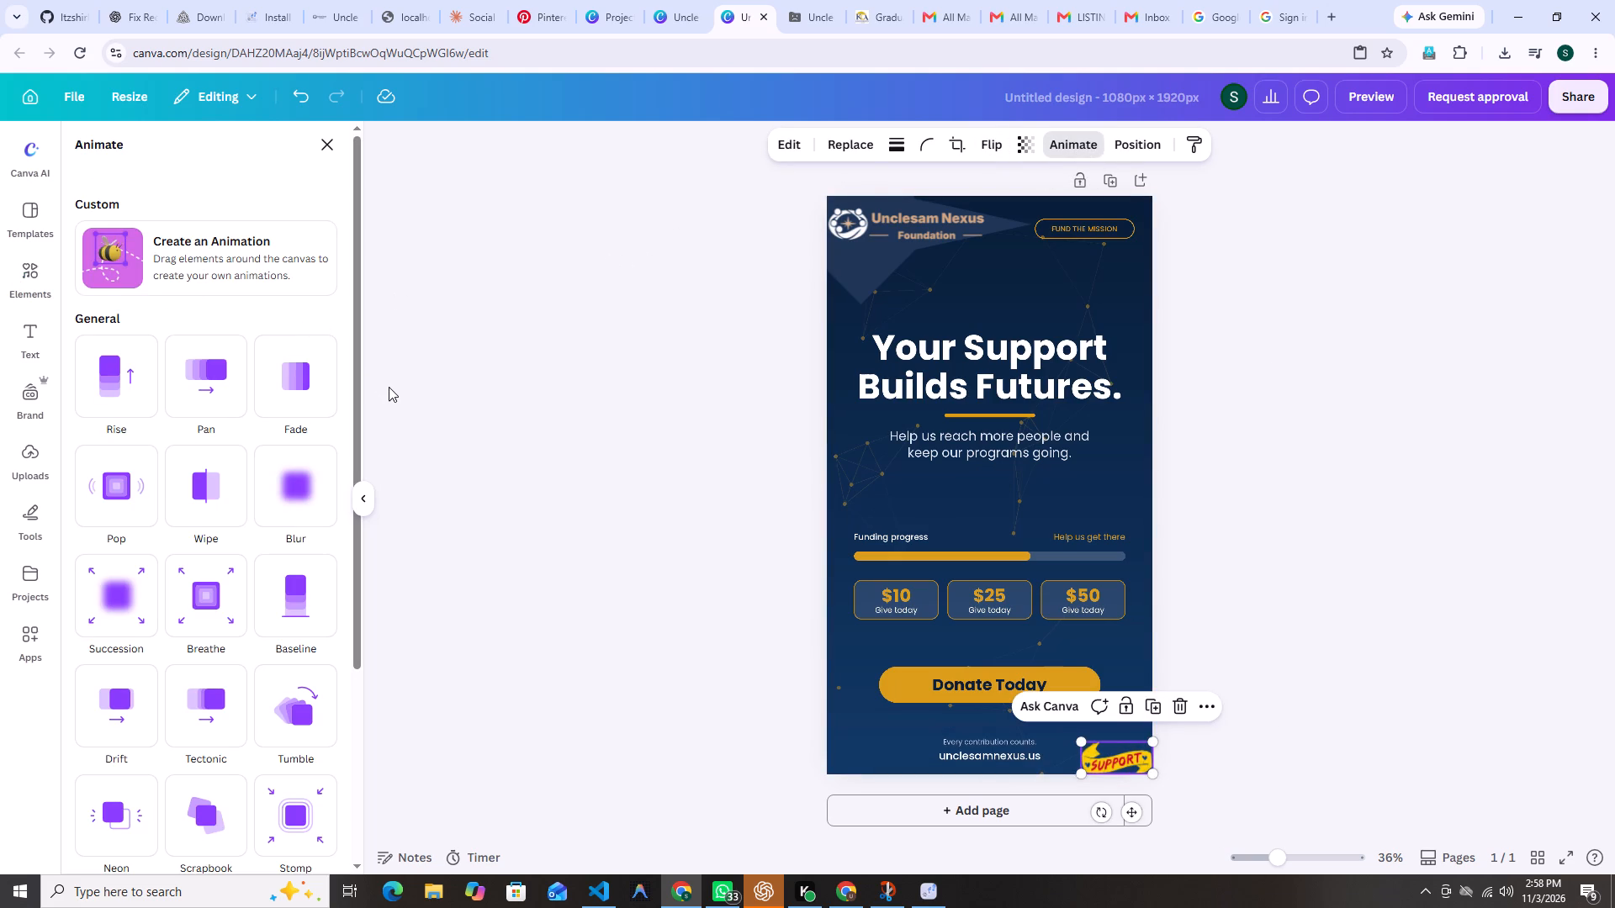
scroll(389, 387, up, 1)
click(214, 583)
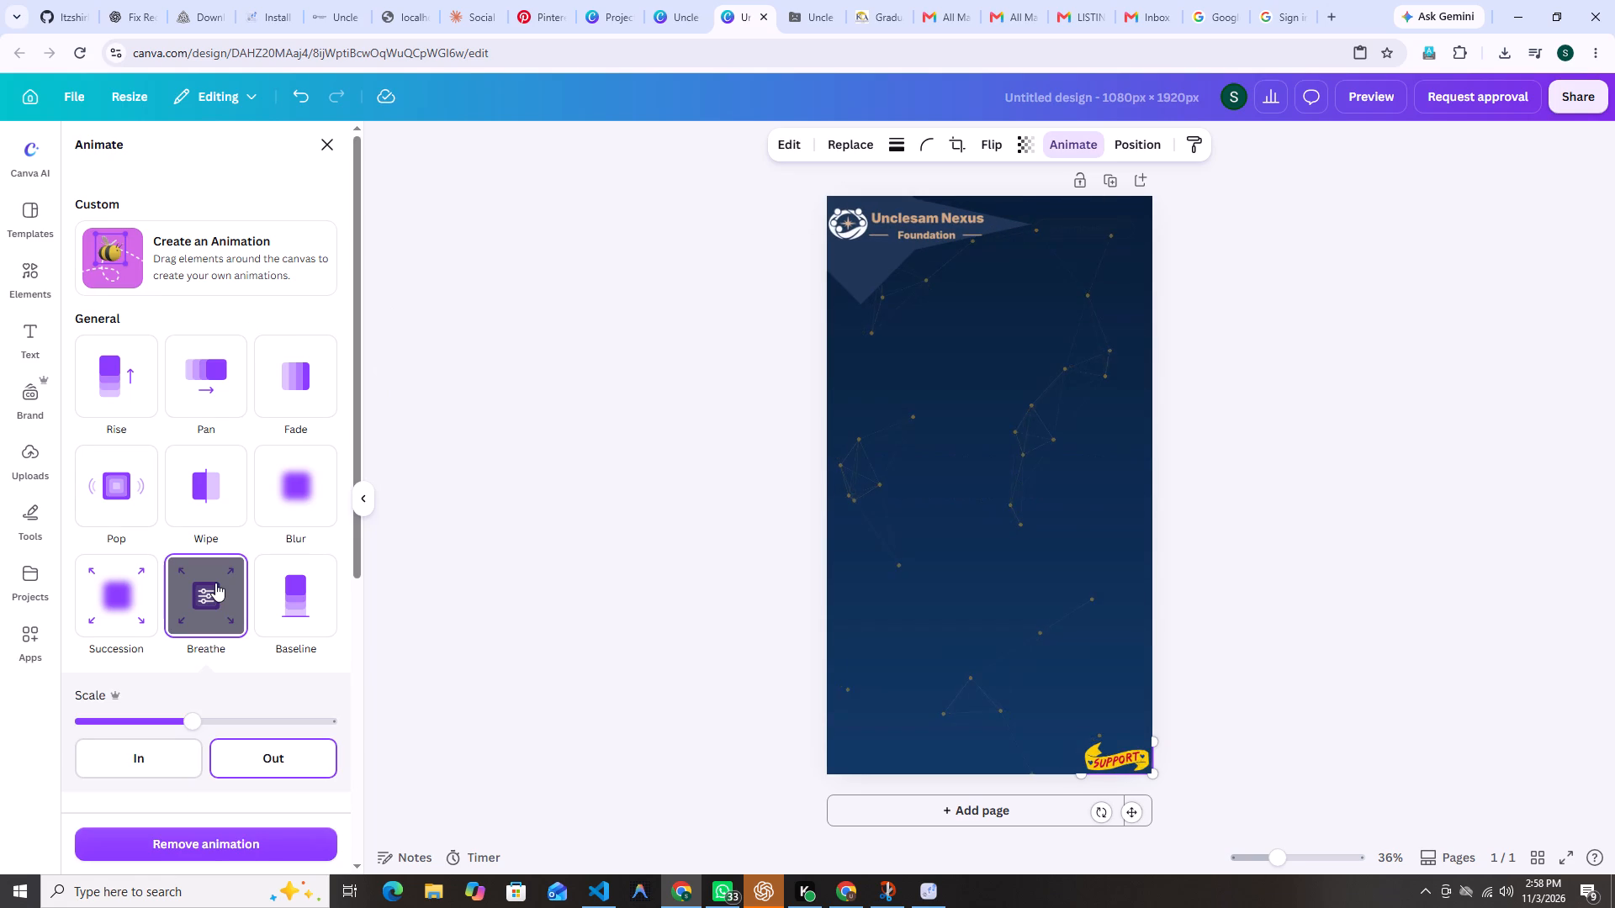
Change the Support banner's animation to Succession, applied to both enter and exit.
click(112, 593)
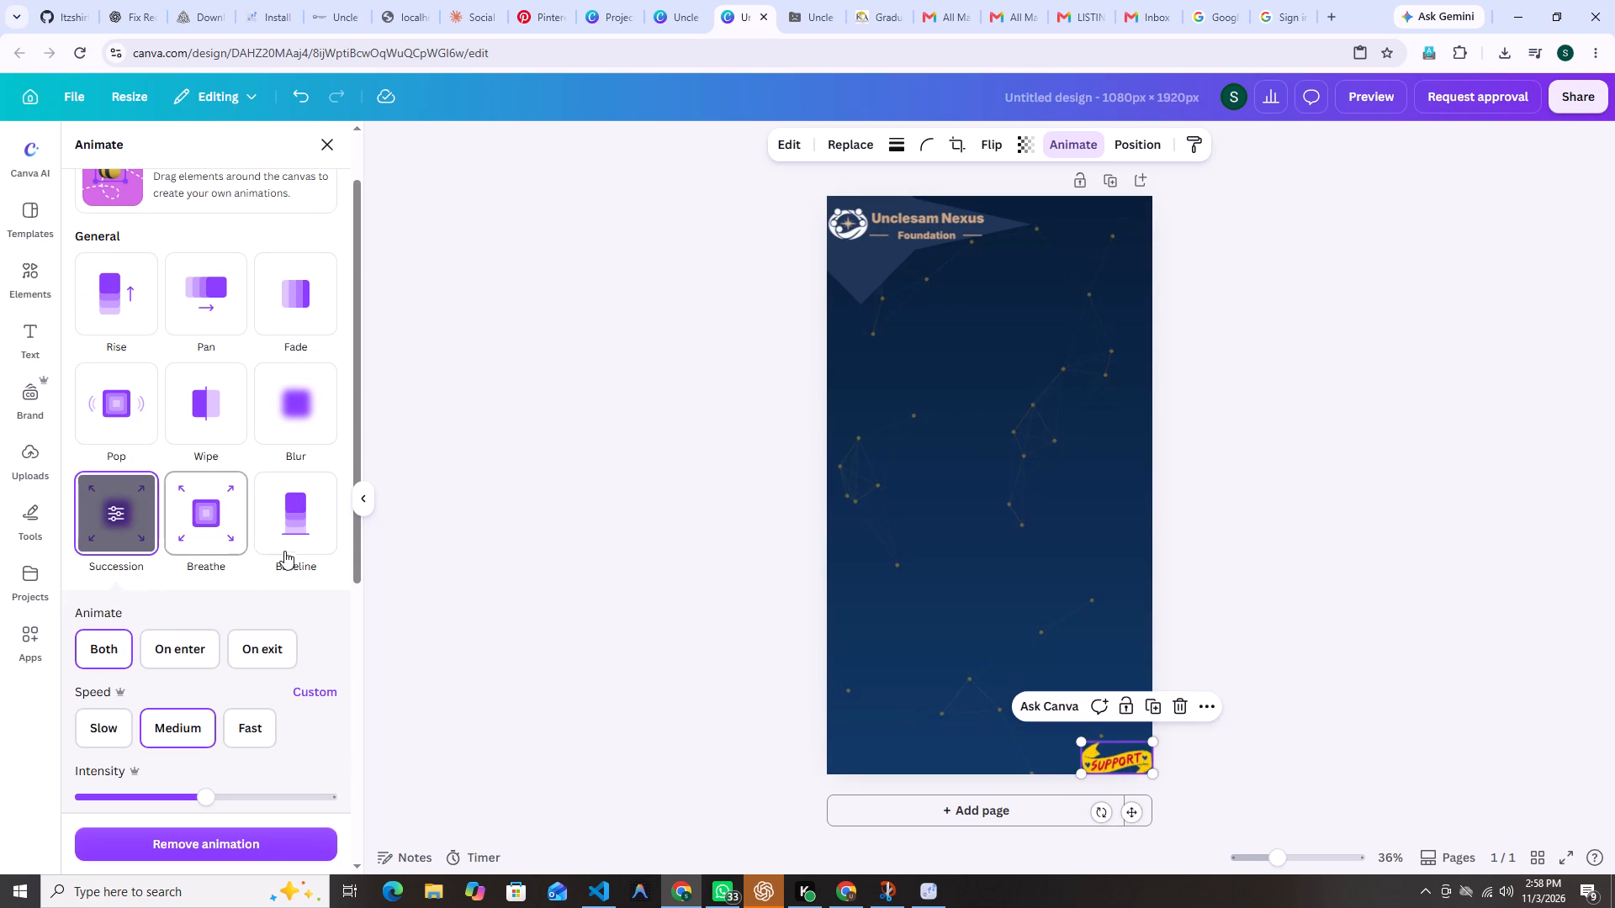
drag(355, 566, 349, 592)
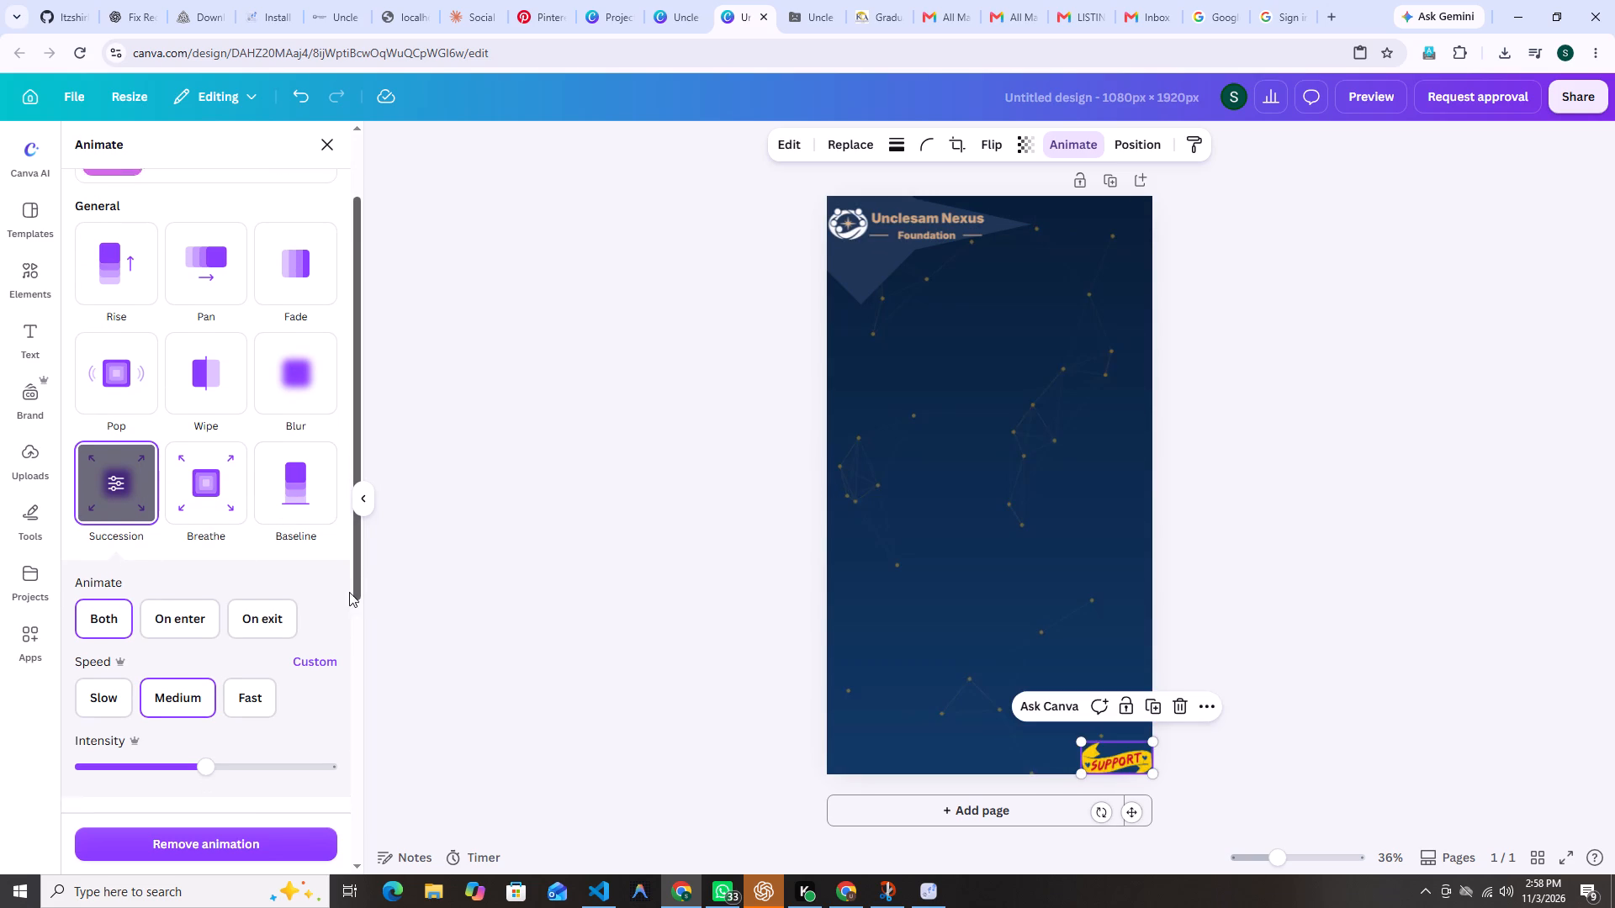
drag(349, 592, 344, 619)
click(262, 557)
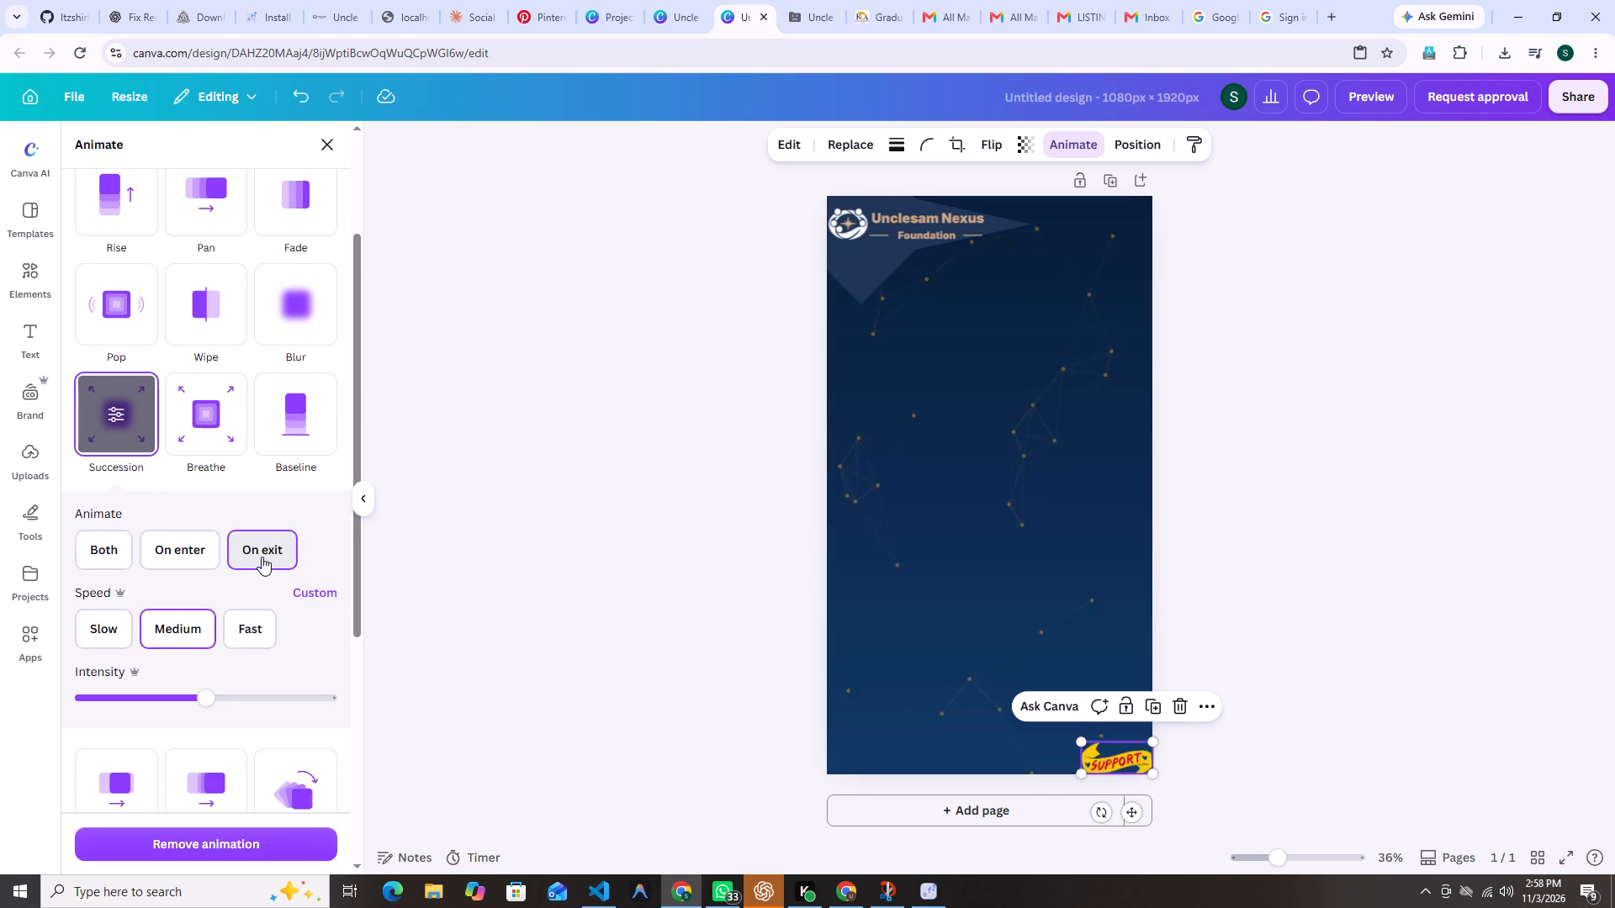
click(124, 547)
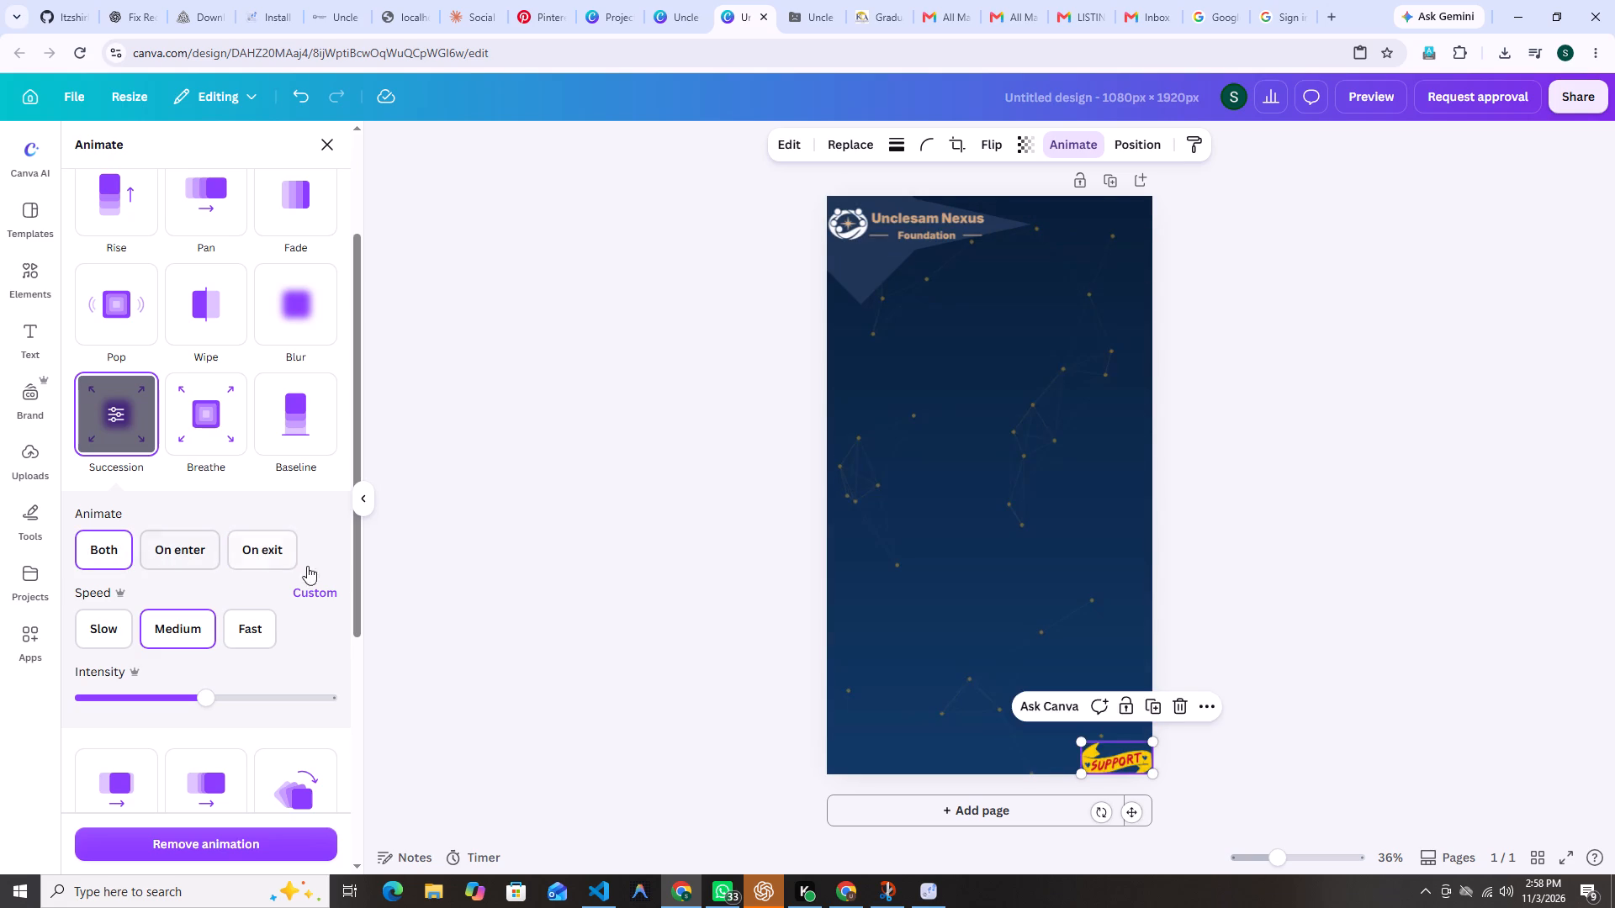
Add the Flicker add-on effect to the Support banner alongside its Succession animation.
drag(357, 570, 356, 590)
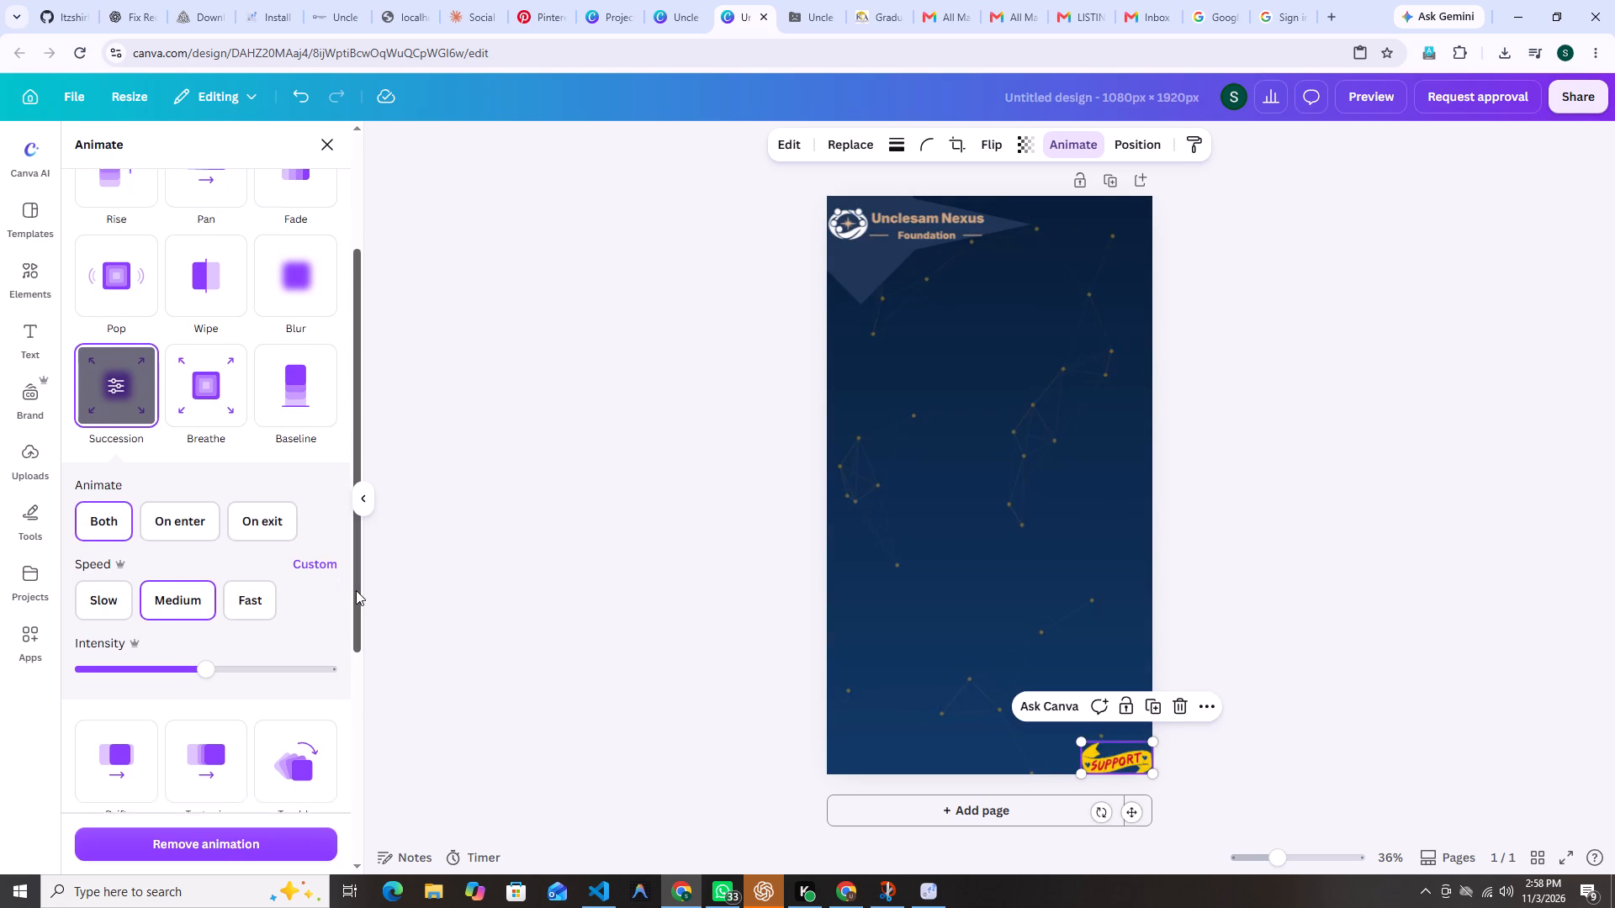
drag(356, 590, 356, 687)
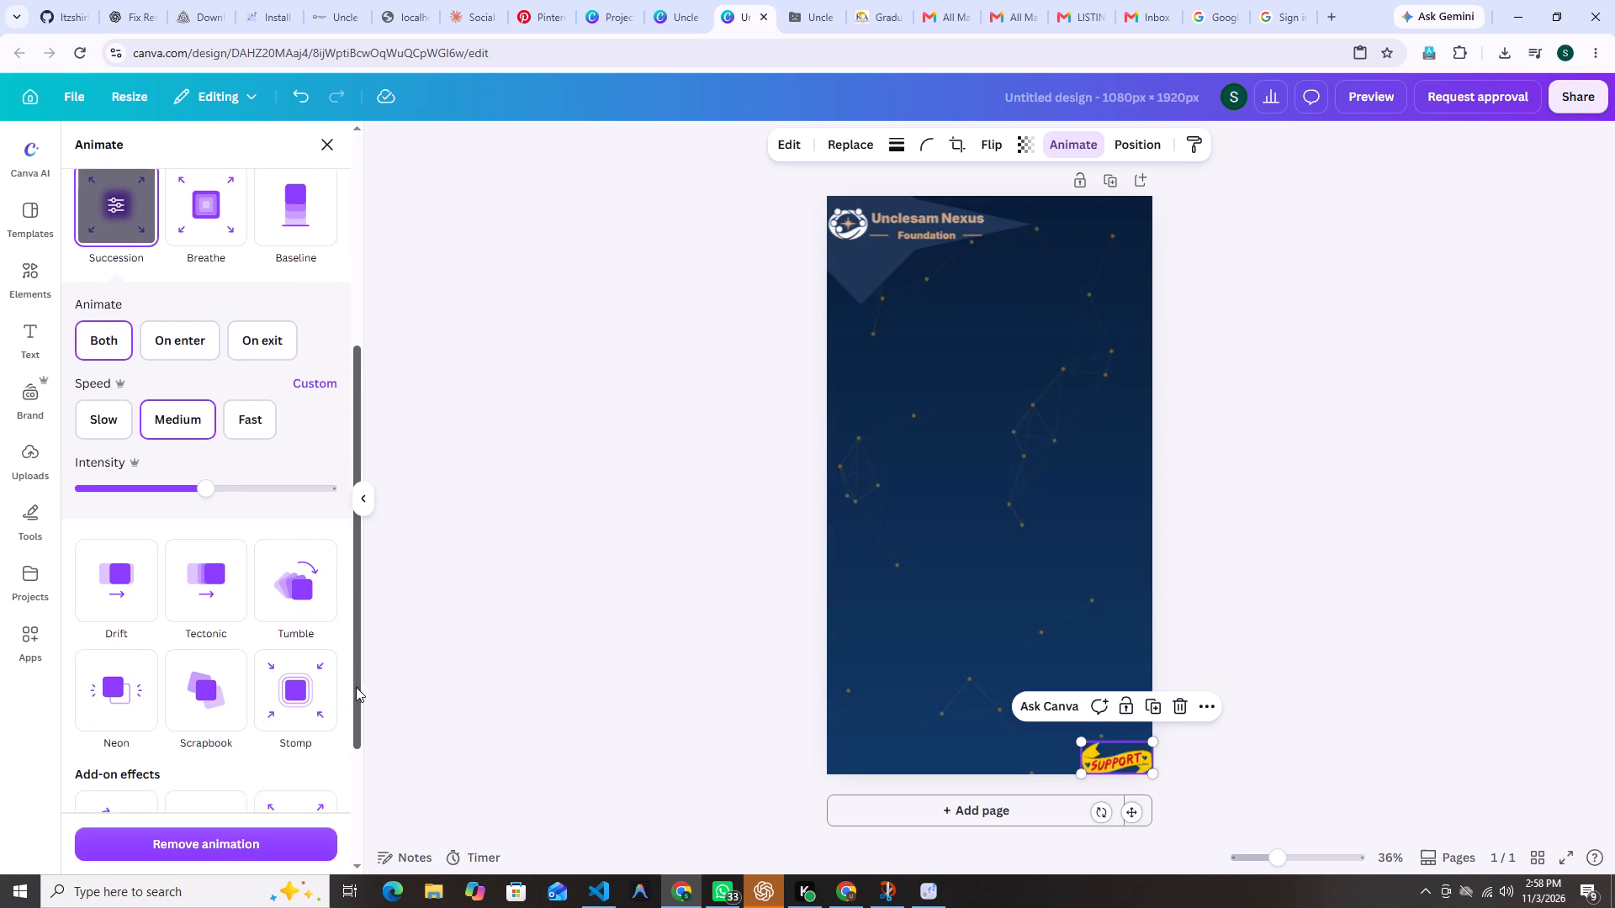
drag(356, 687, 377, 793)
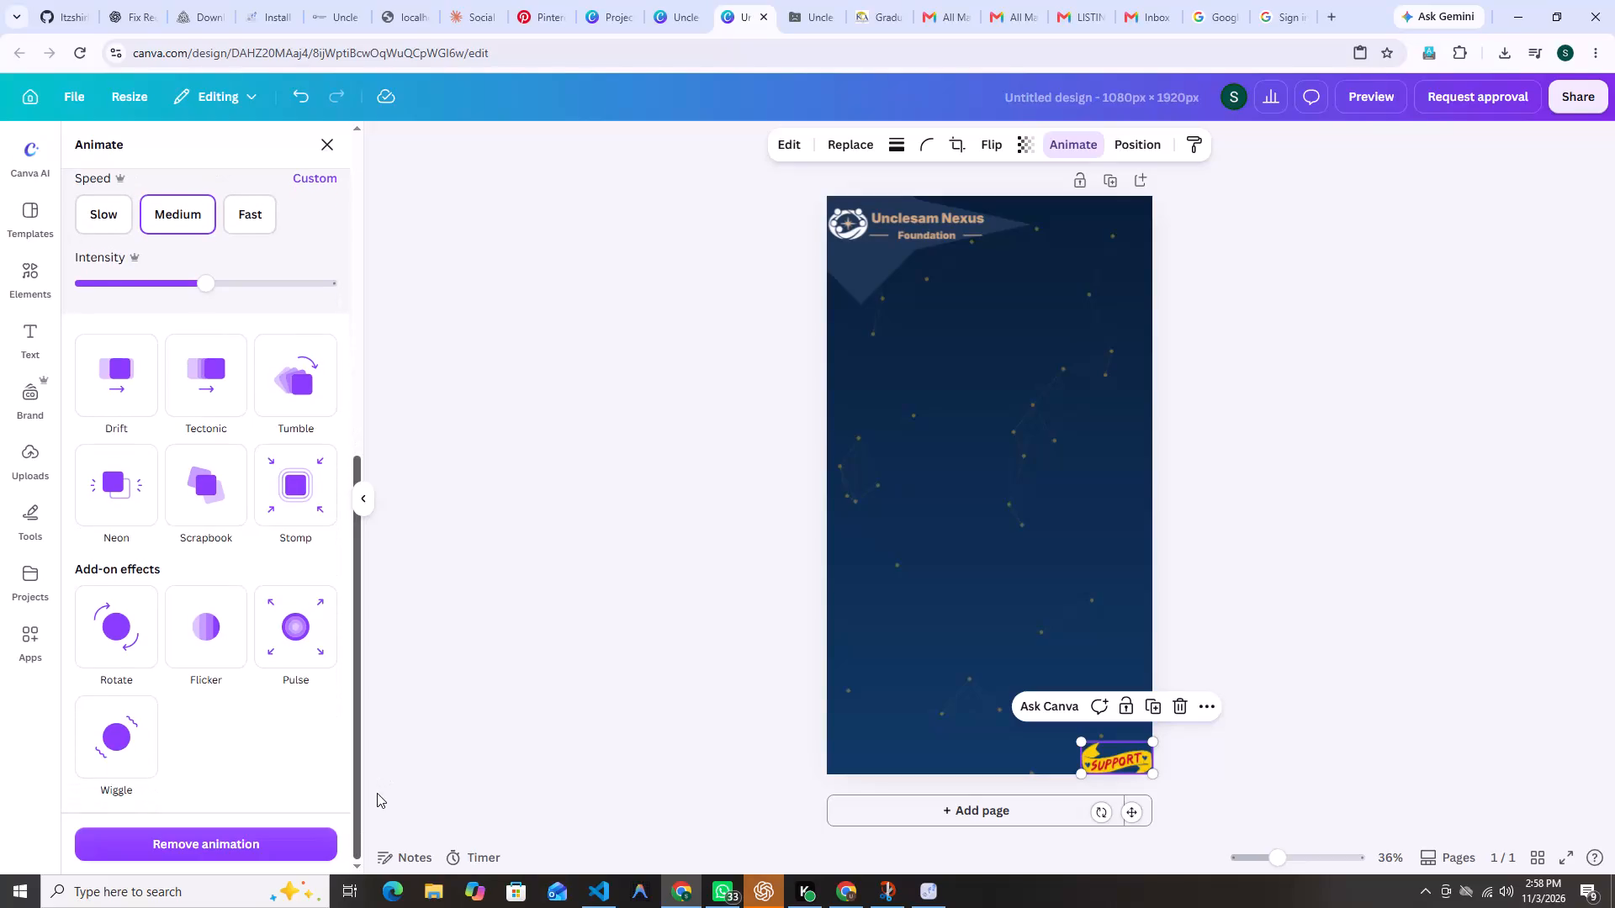
drag(377, 793, 375, 793)
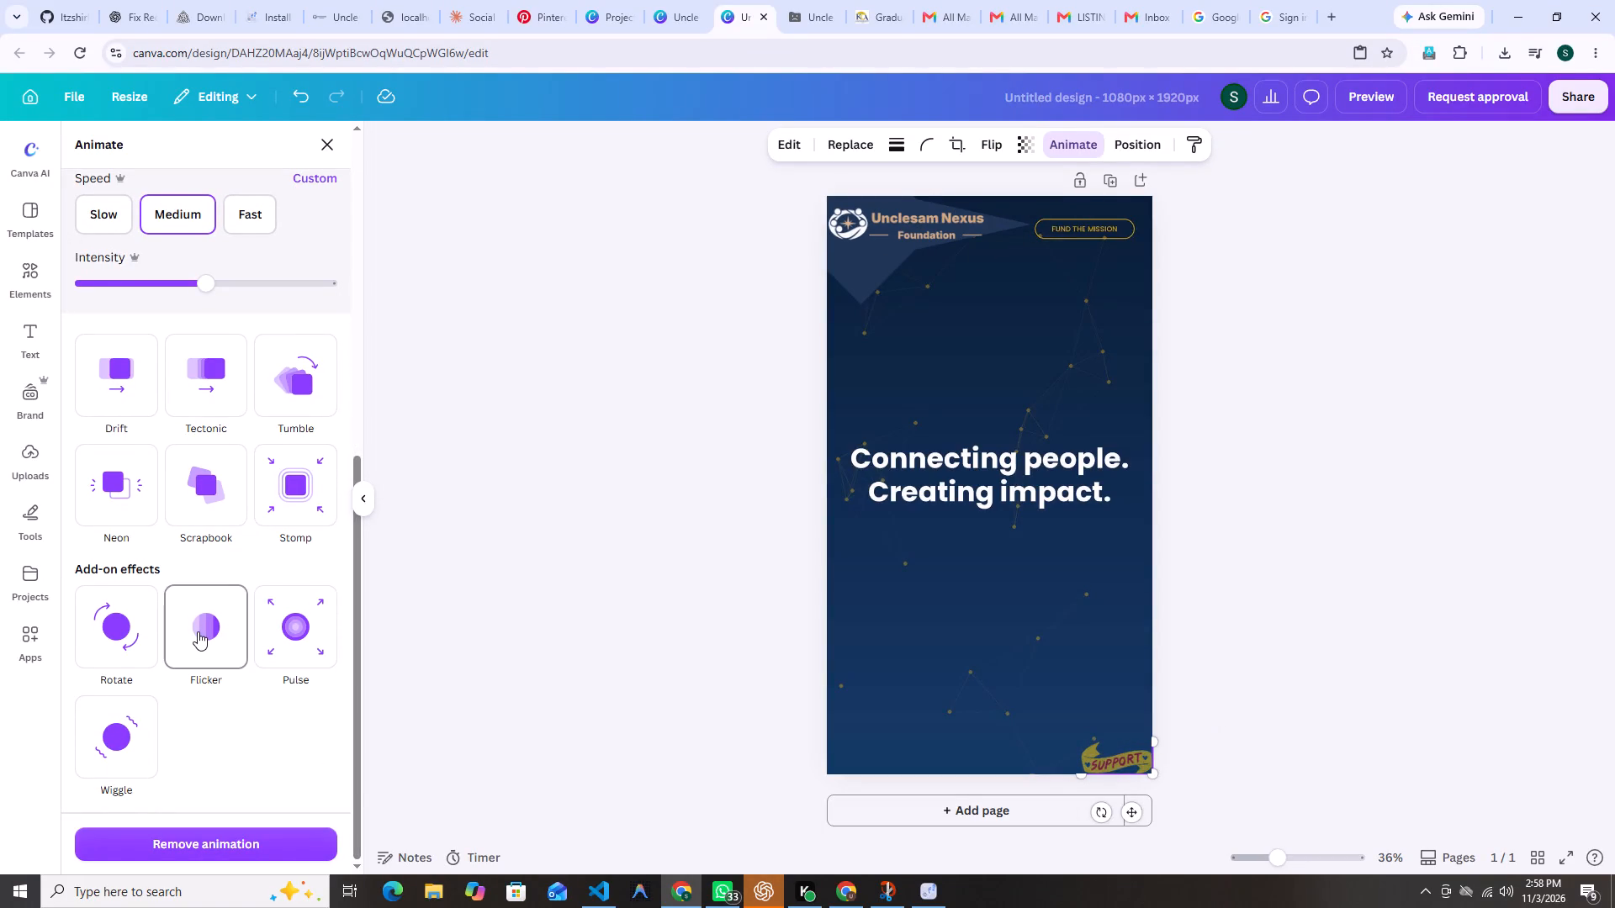
click(198, 631)
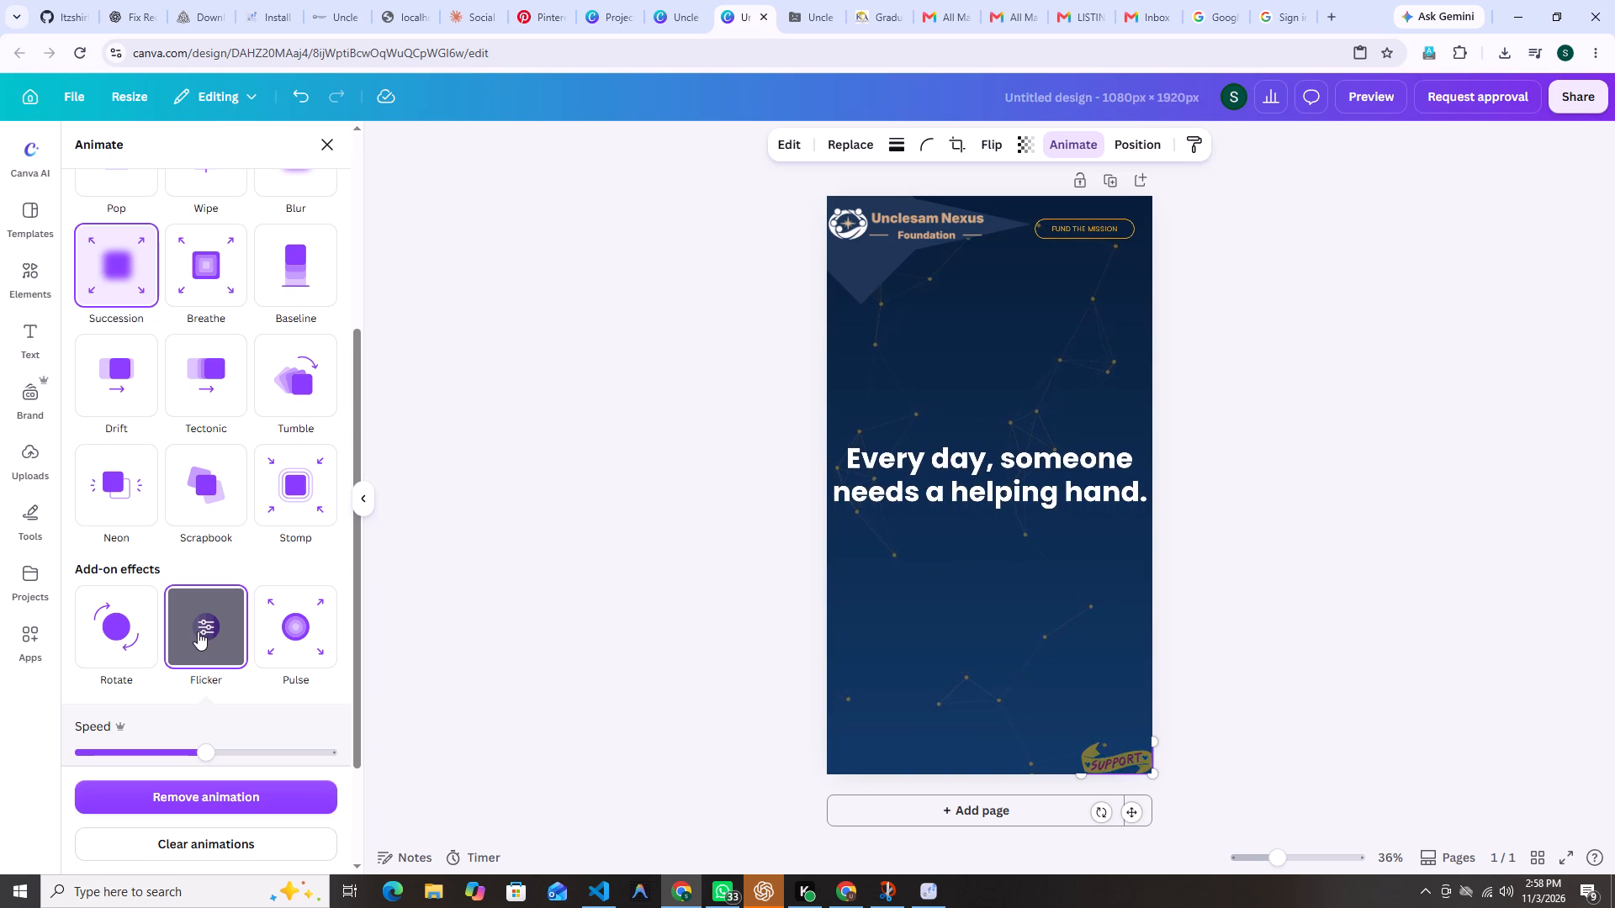
scroll(565, 569, down, 3)
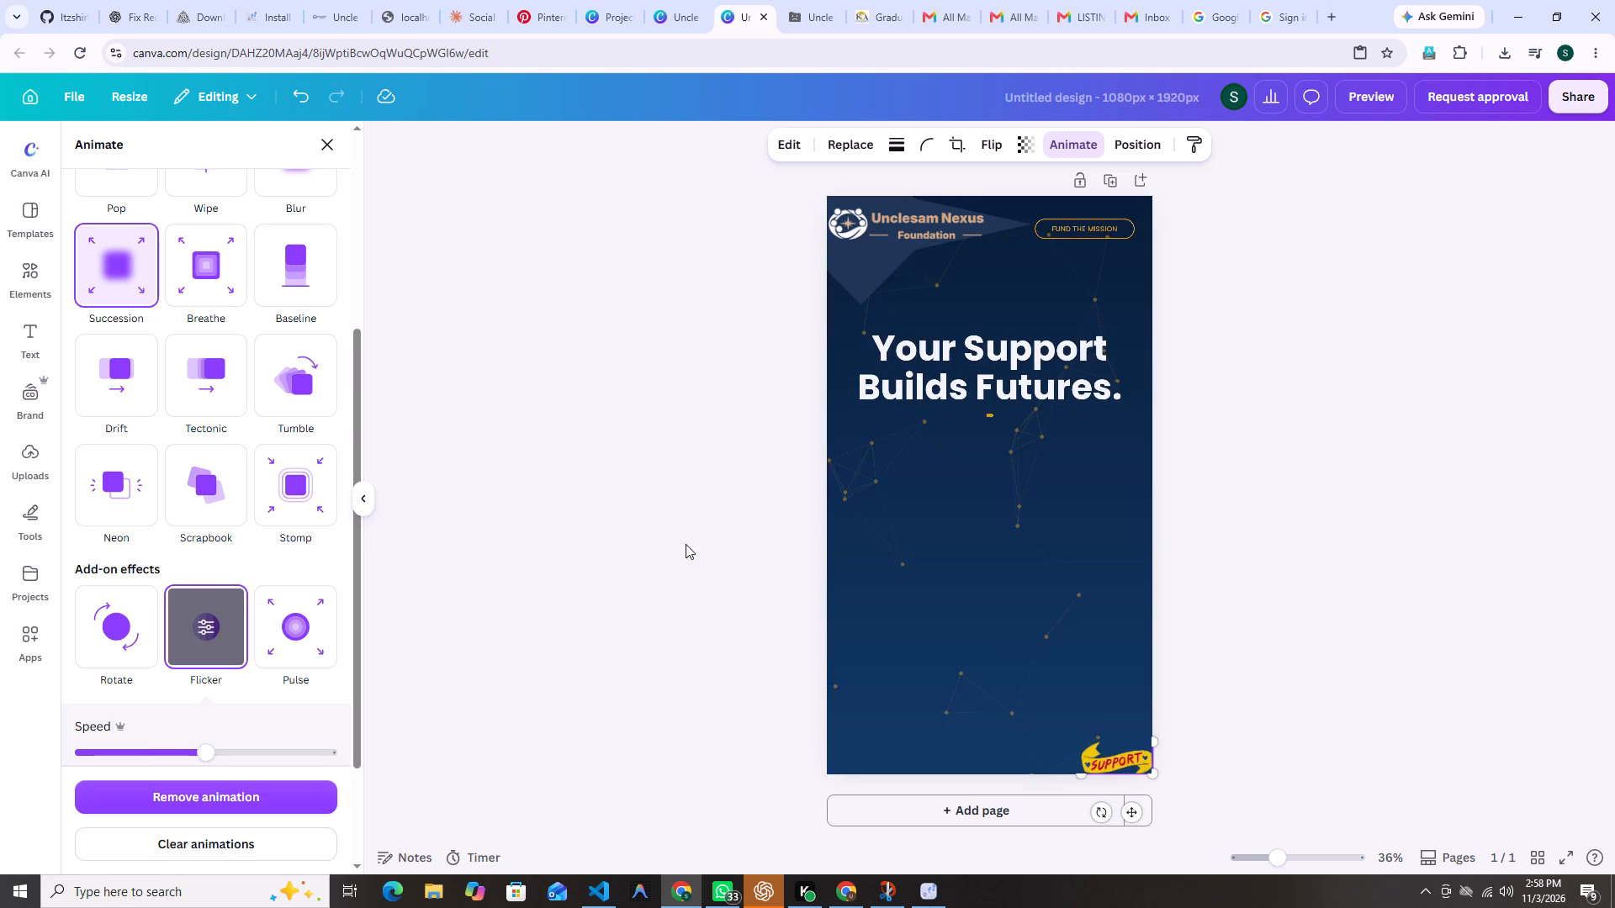
scroll(352, 436, up, 6)
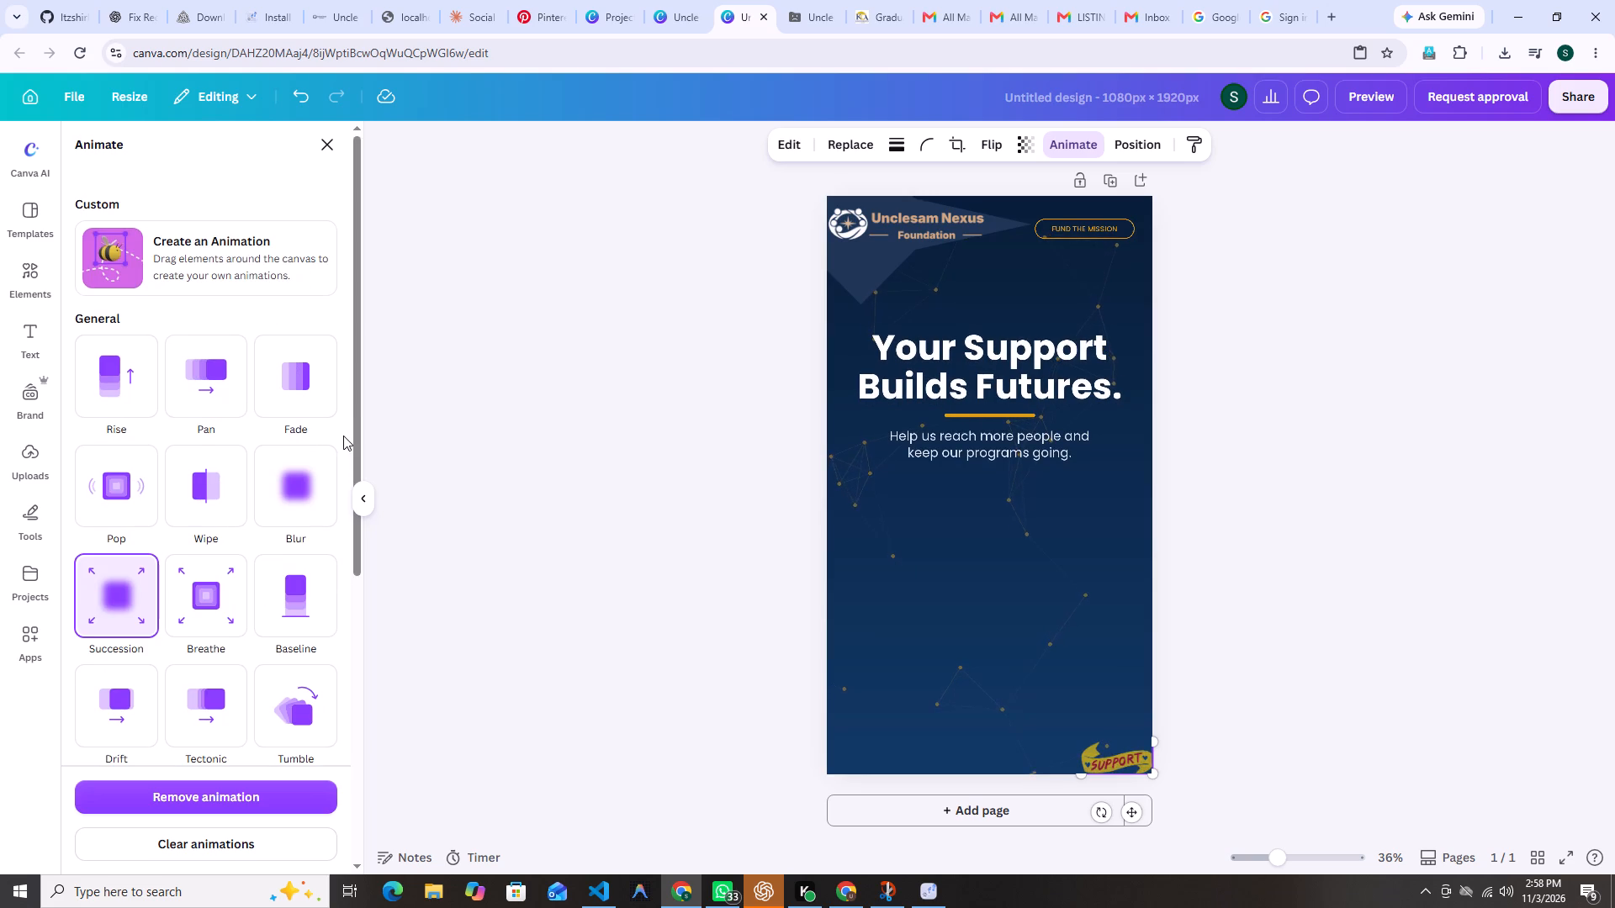
scroll(343, 436, up, 1)
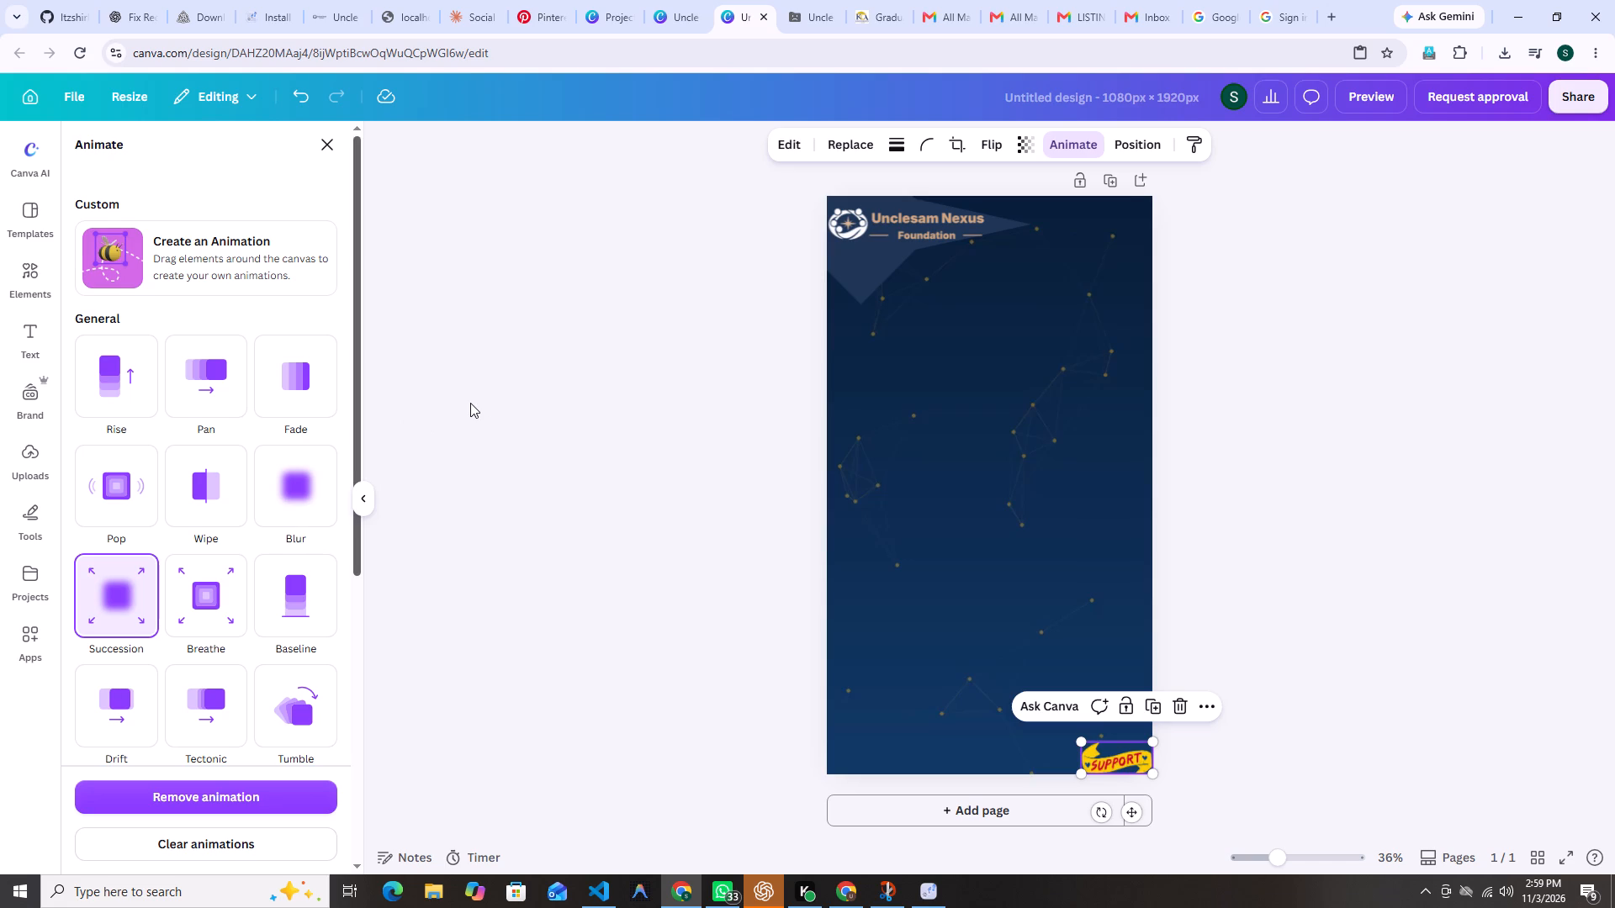
Browse the Magic recommendations graphics for further support and donation artwork.
click(29, 295)
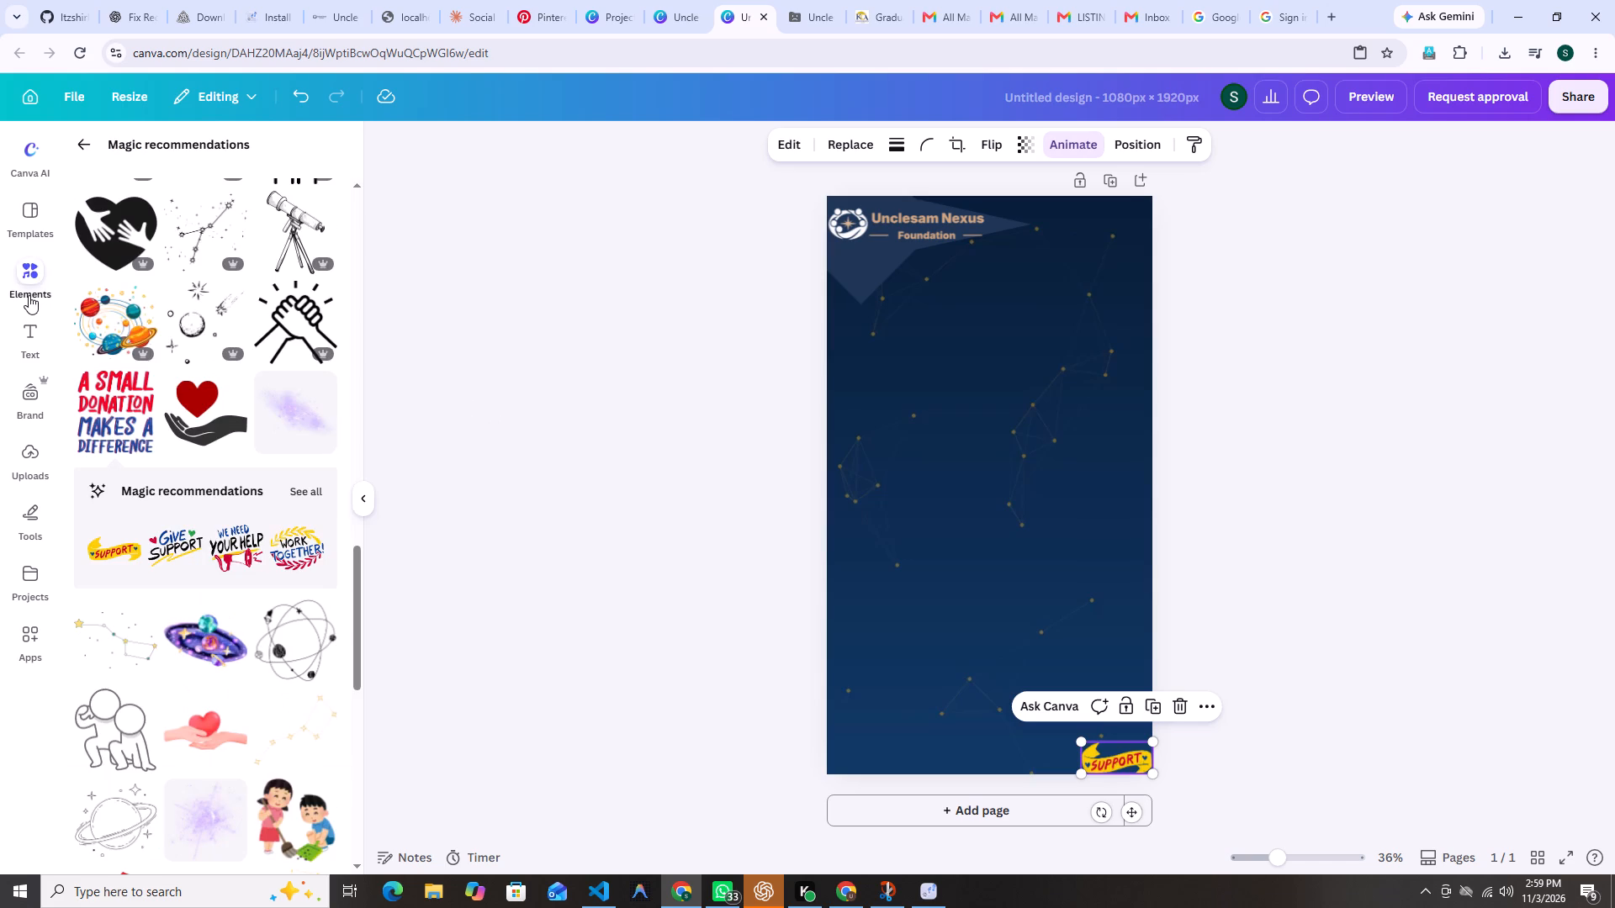
scroll(255, 404, down, 4)
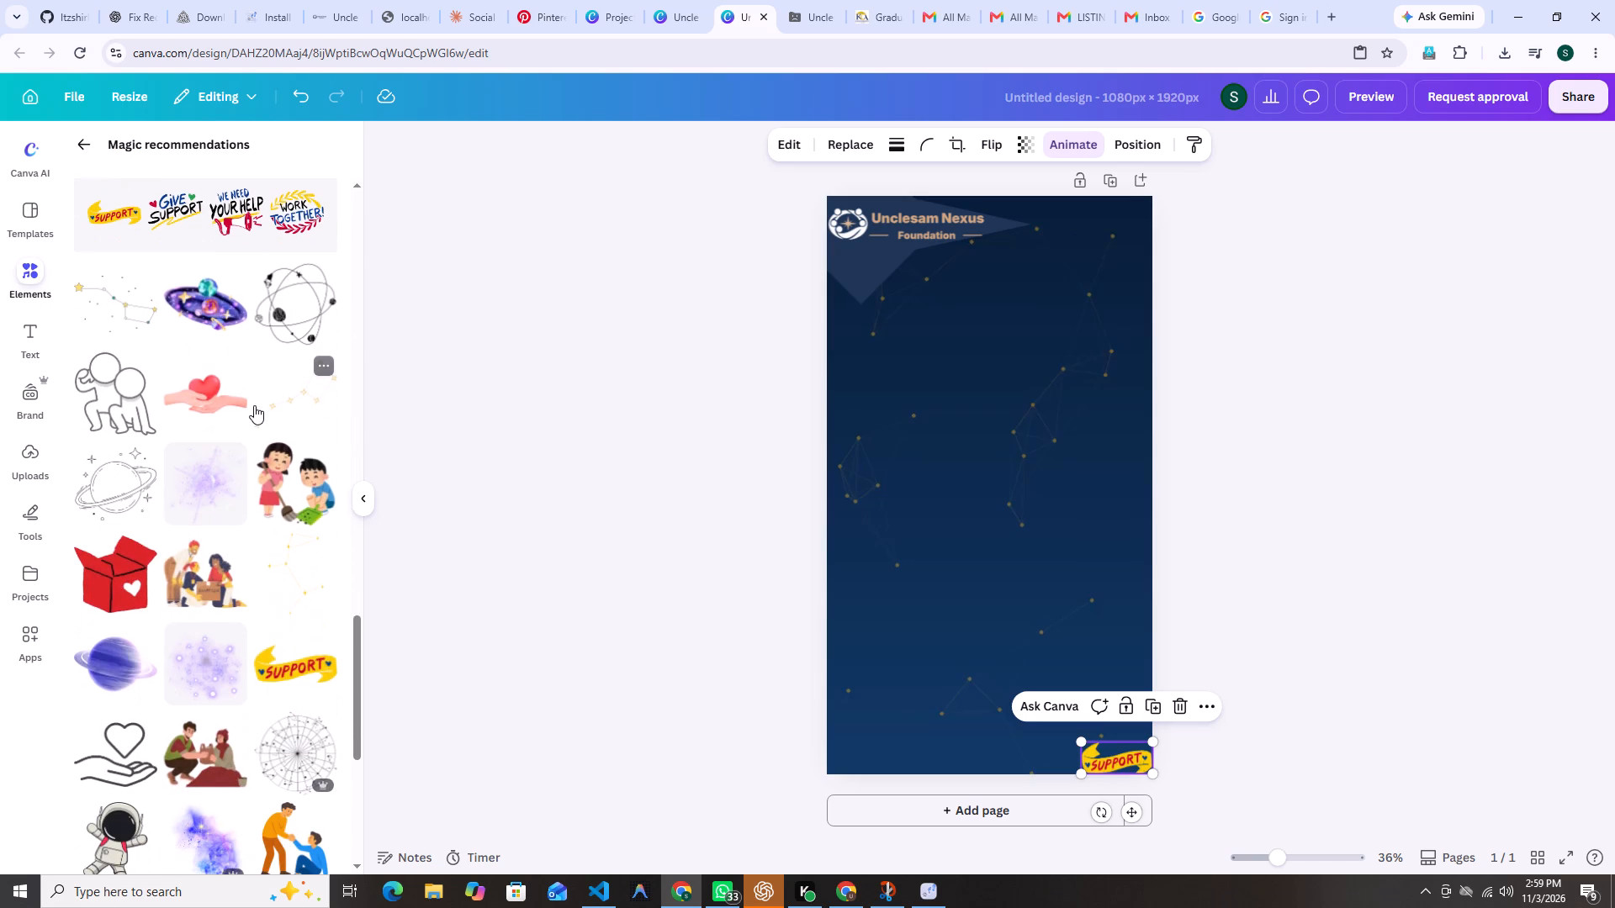
scroll(252, 405, down, 4)
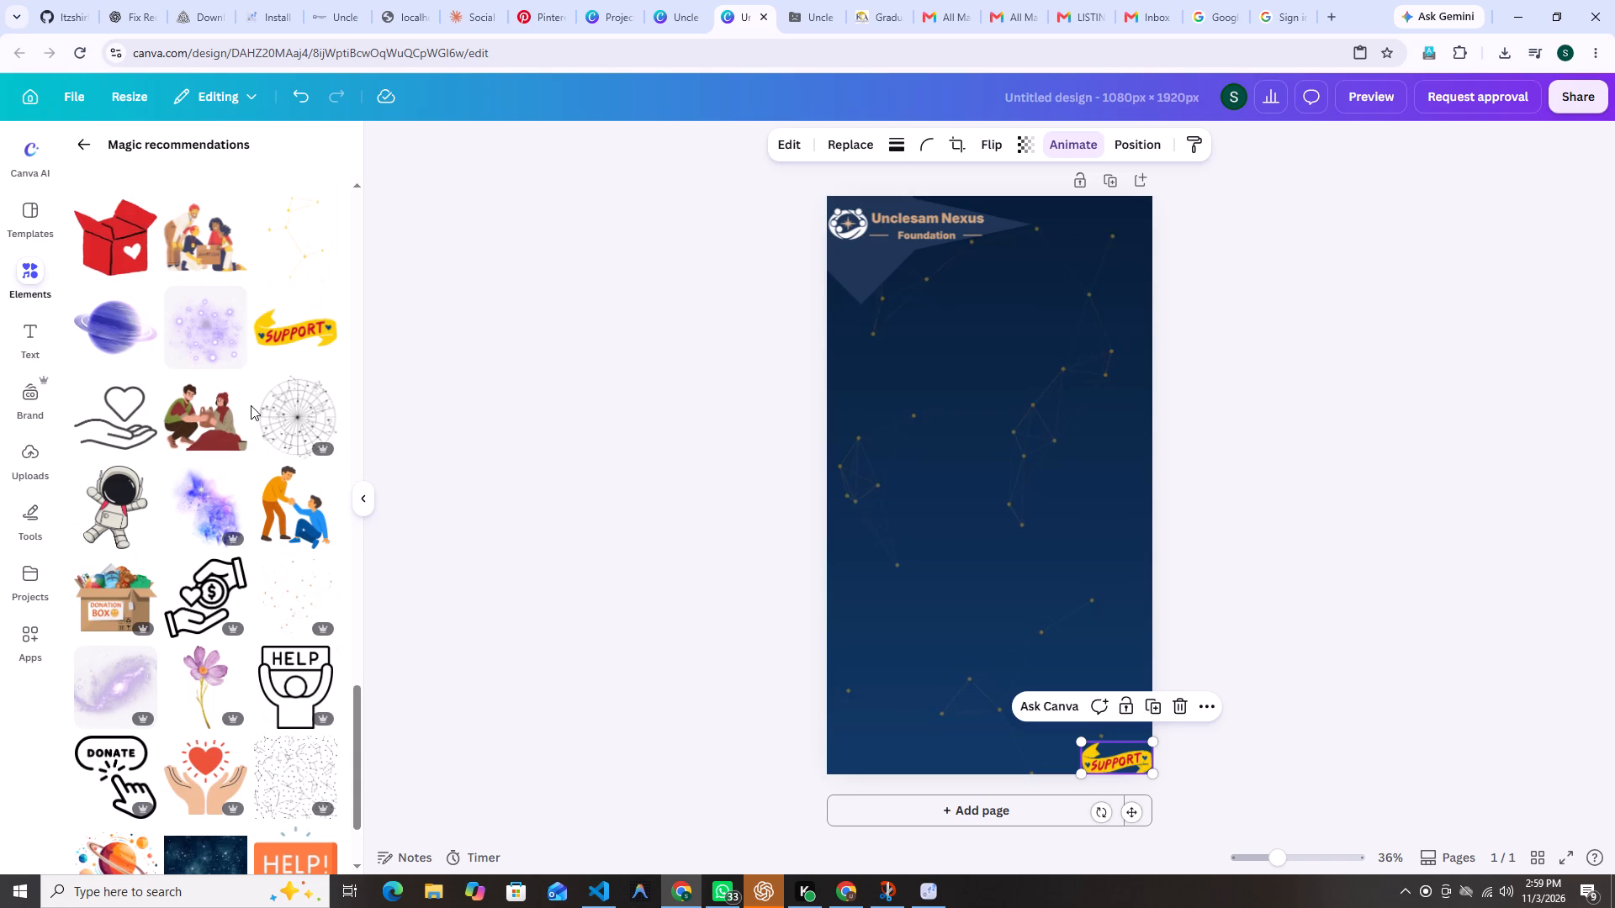
scroll(251, 405, down, 3)
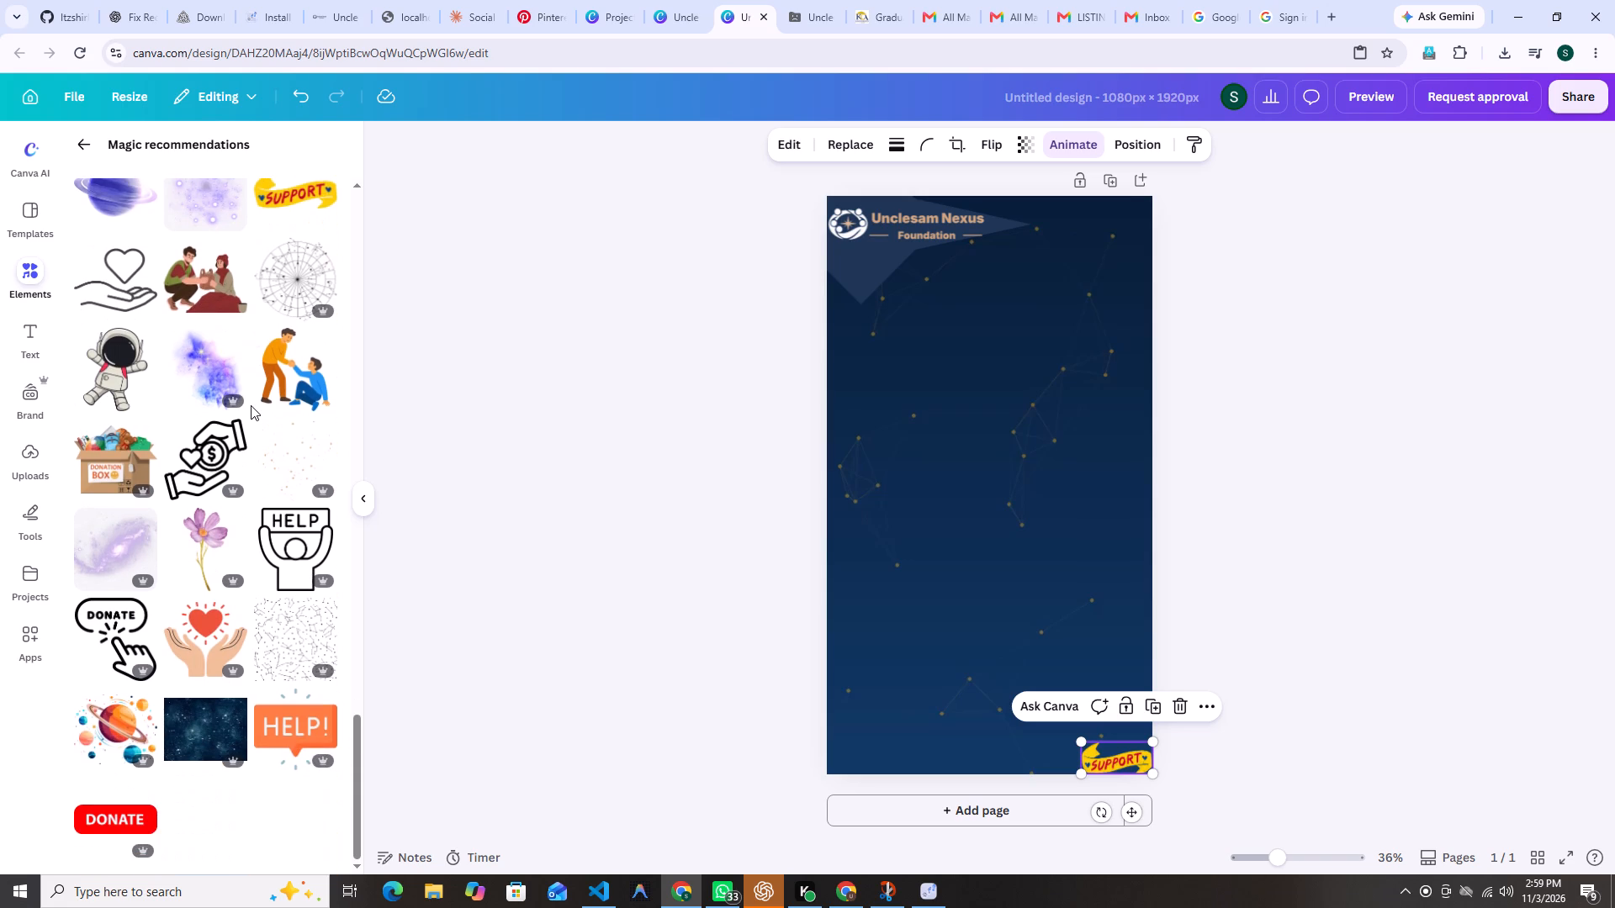
scroll(251, 405, down, 3)
scroll(251, 405, up, 3)
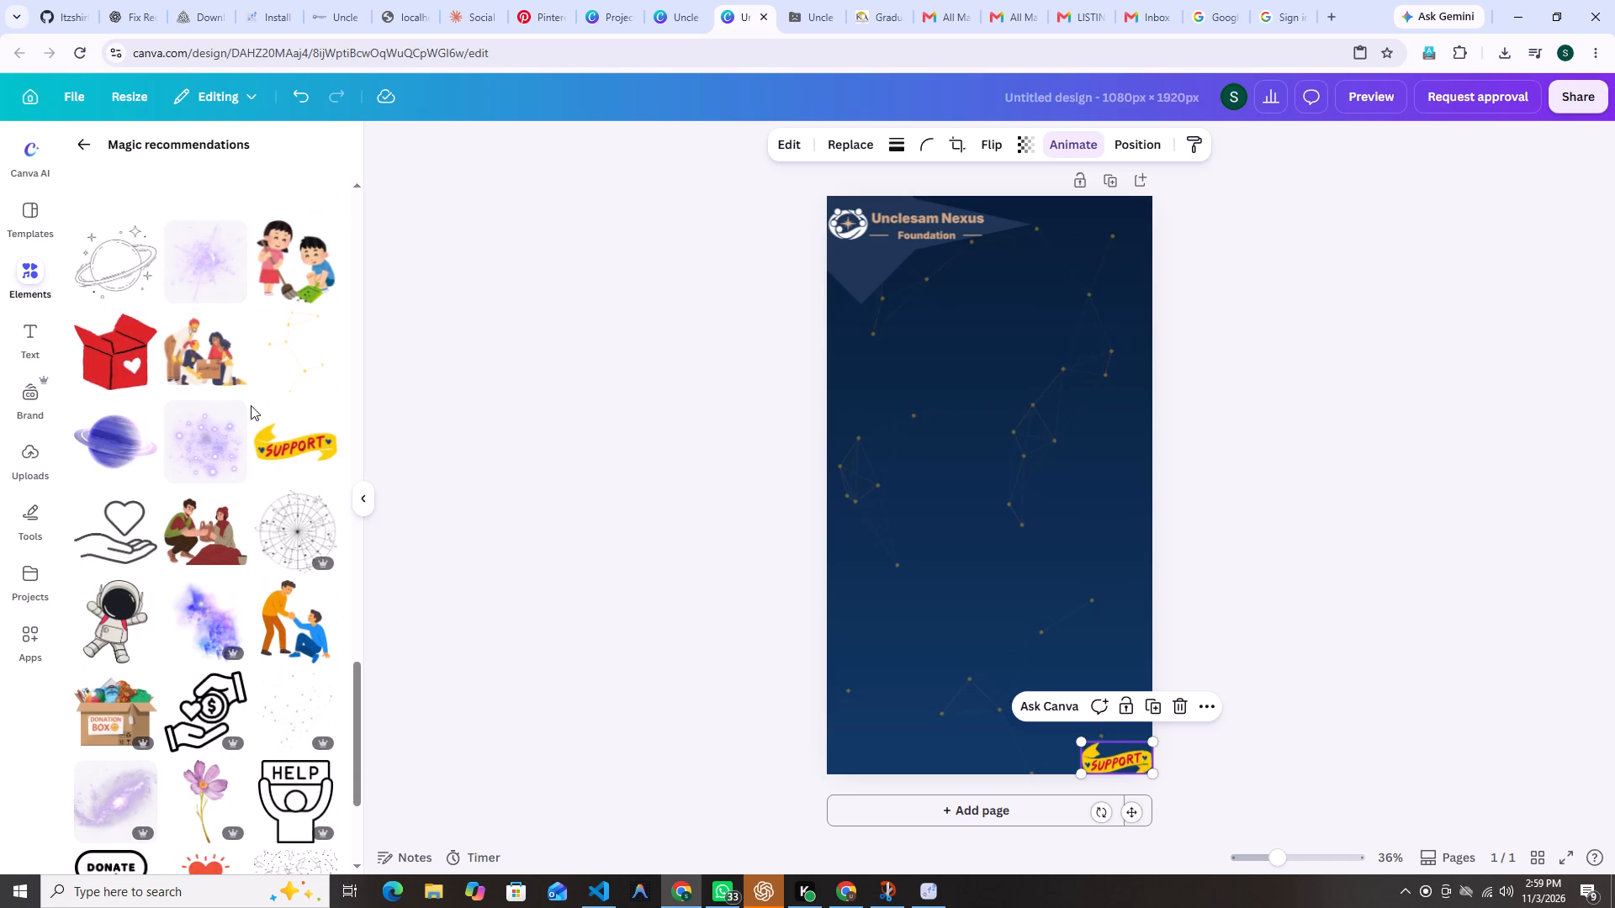
scroll(251, 405, up, 1)
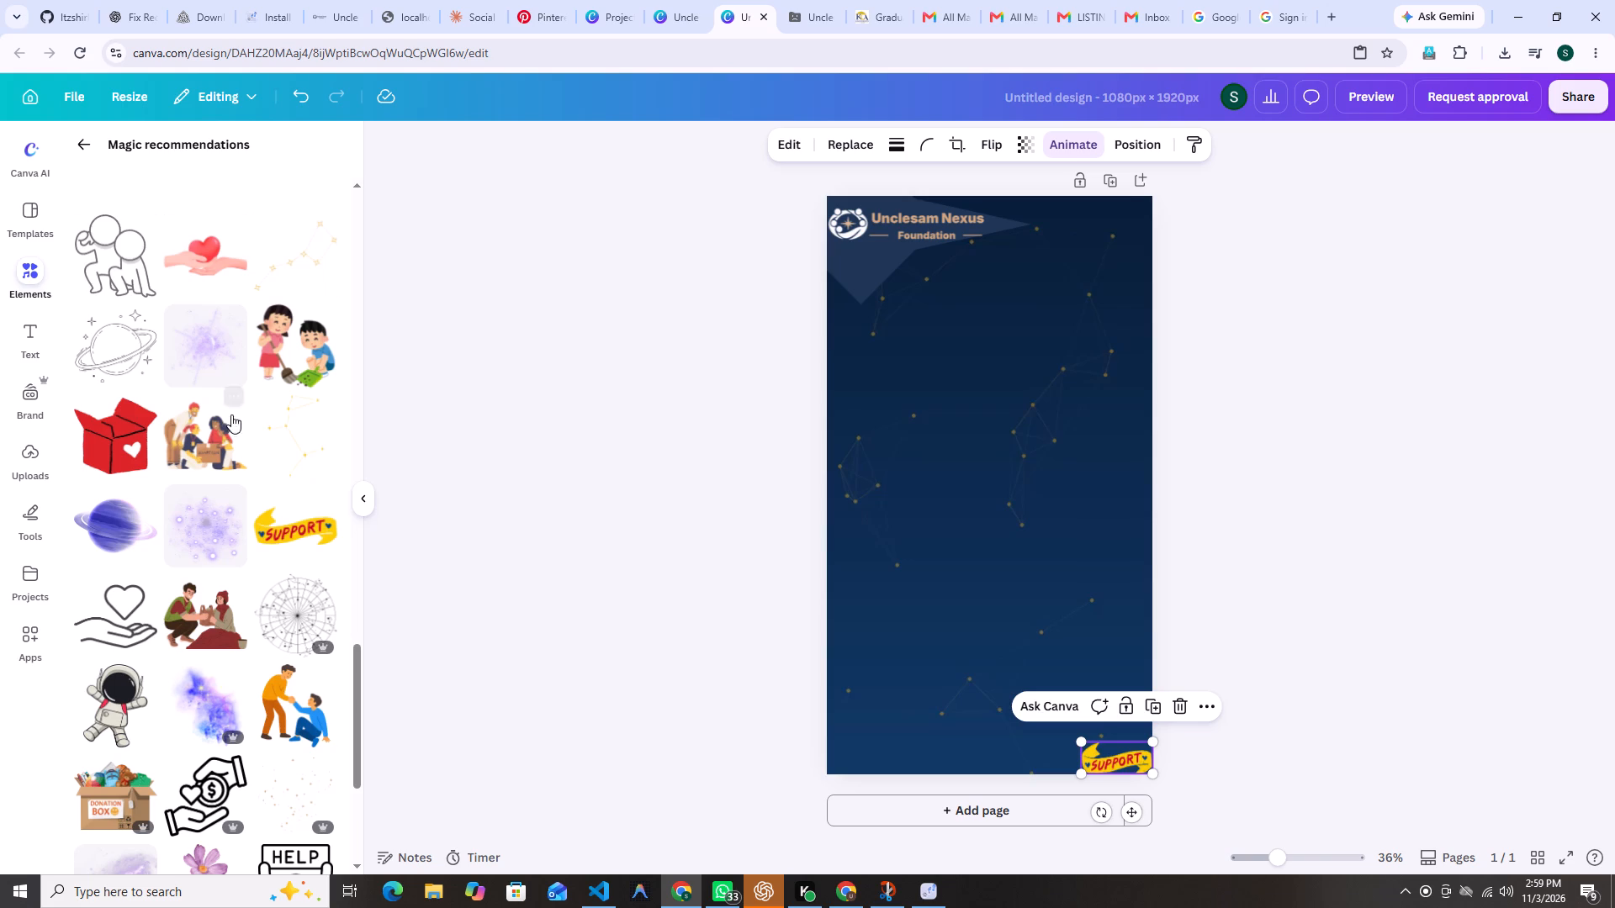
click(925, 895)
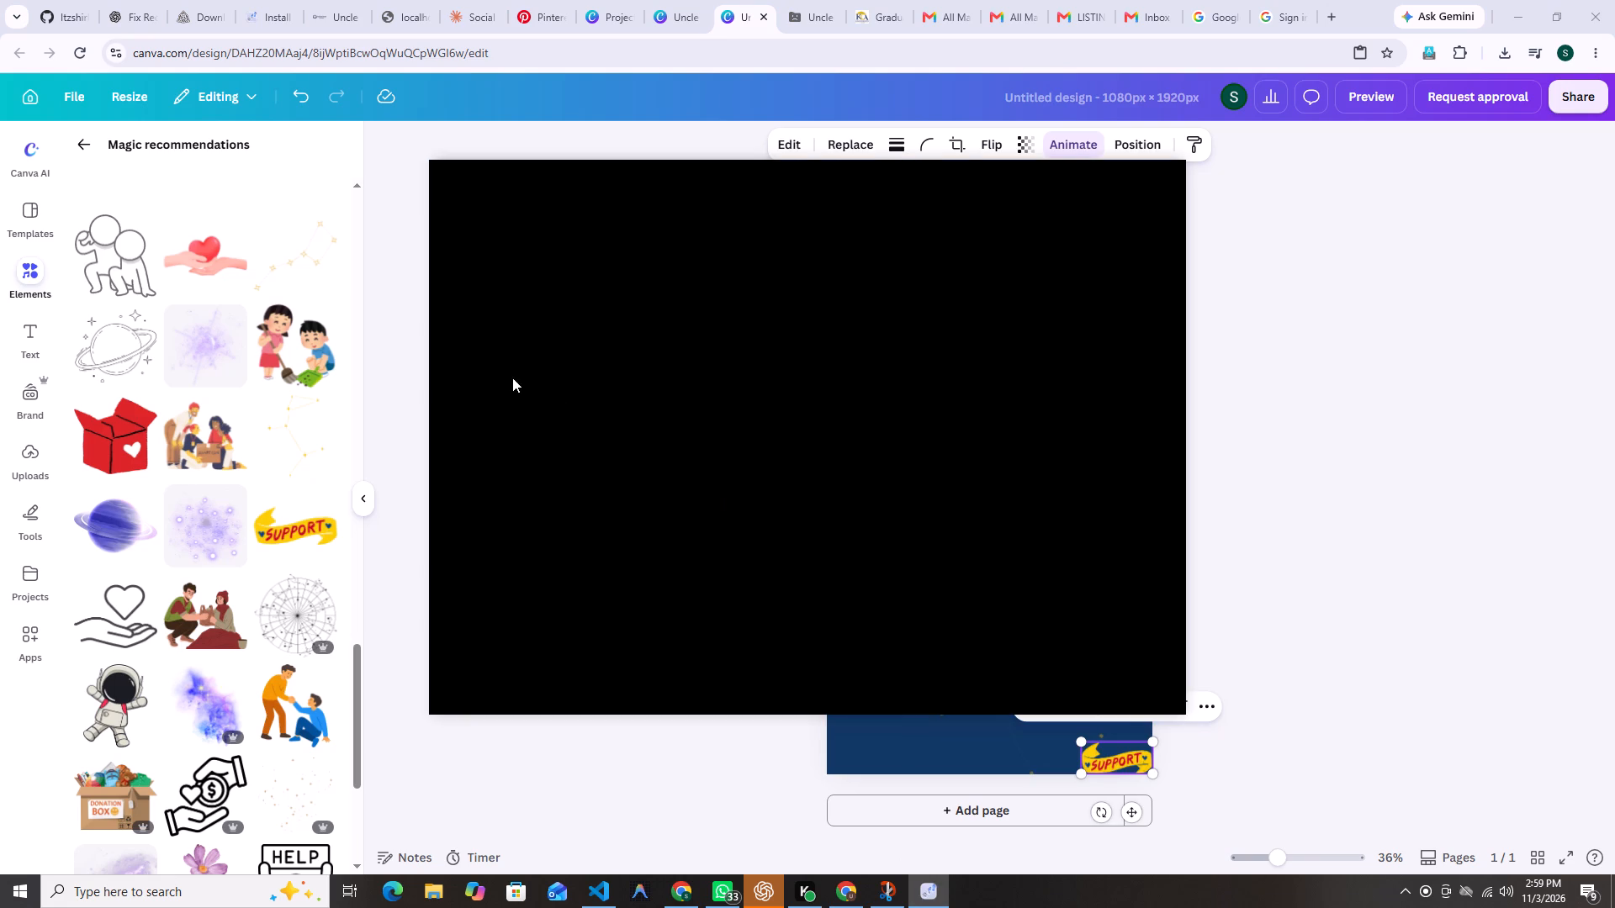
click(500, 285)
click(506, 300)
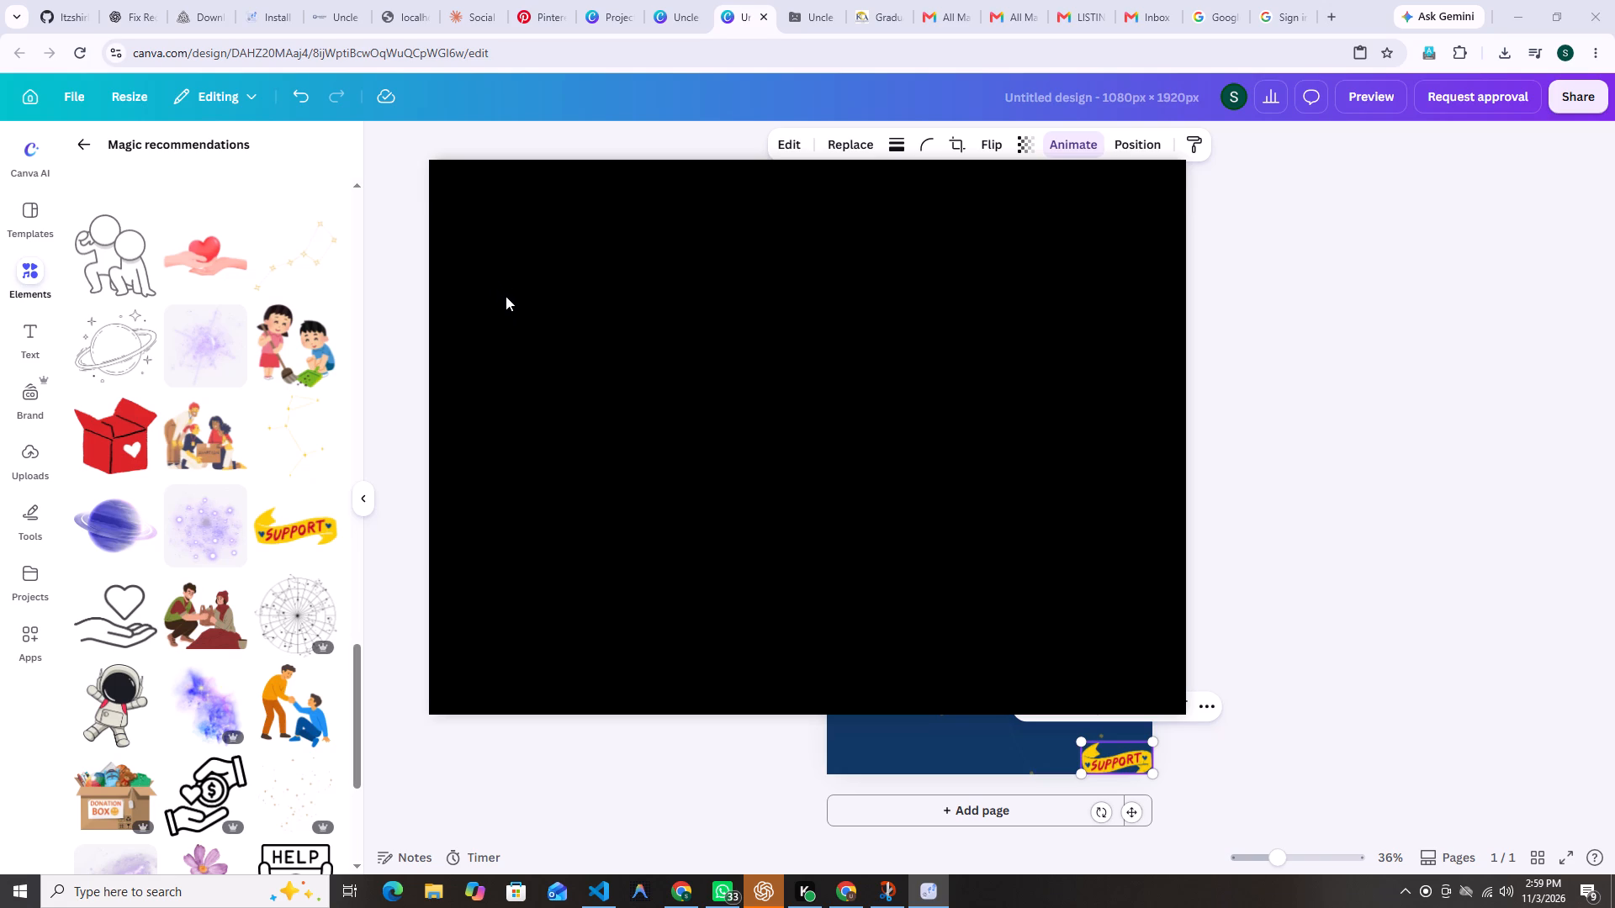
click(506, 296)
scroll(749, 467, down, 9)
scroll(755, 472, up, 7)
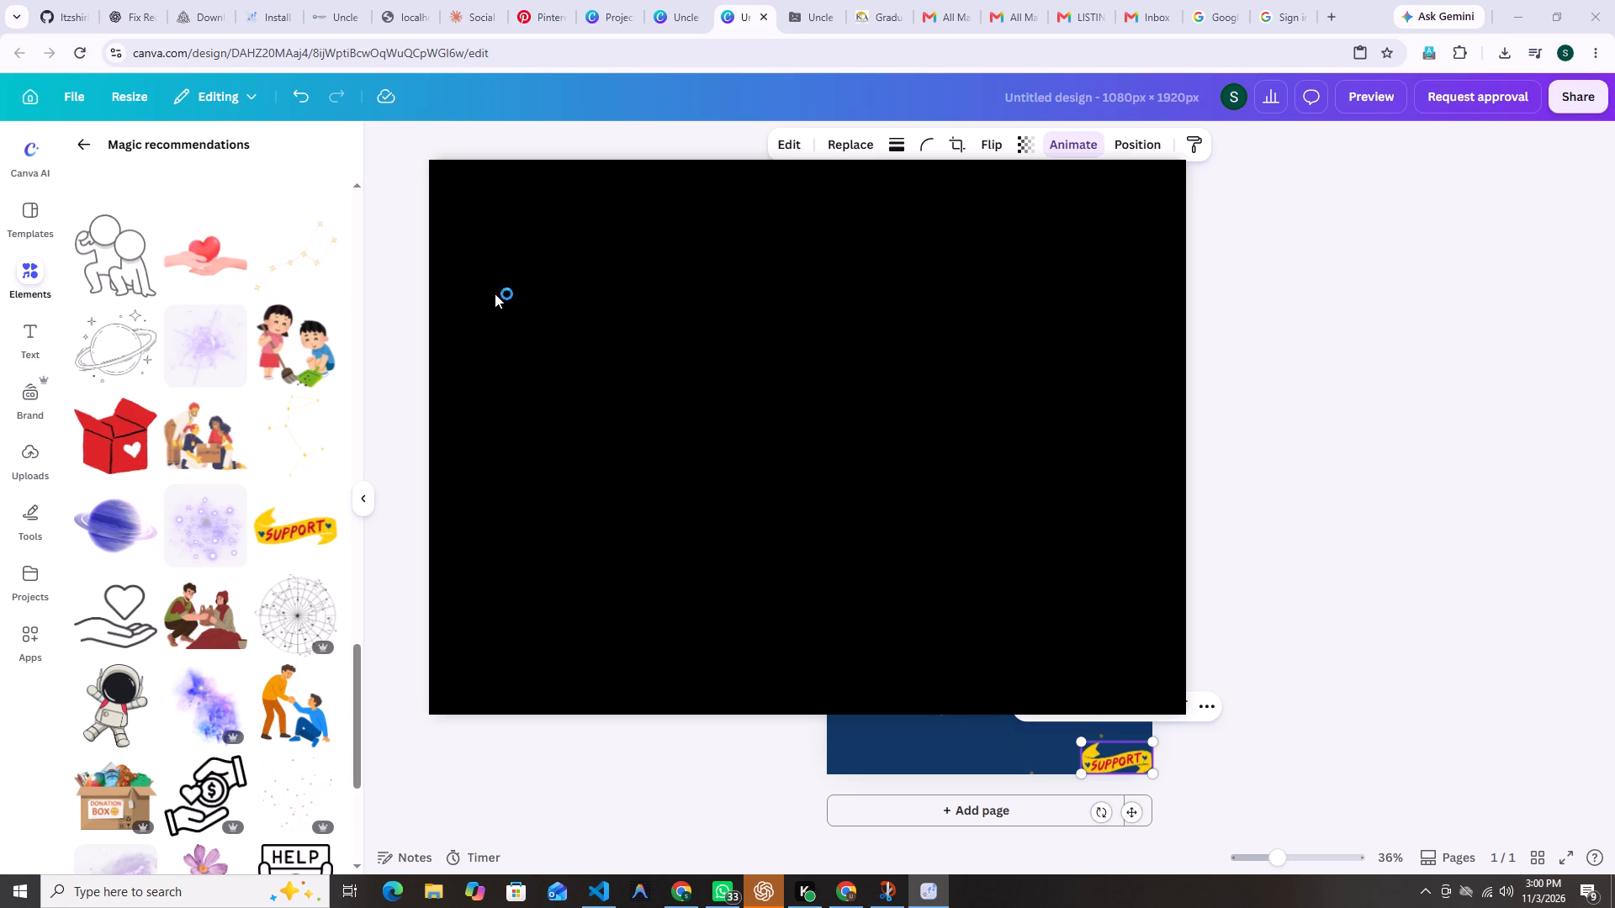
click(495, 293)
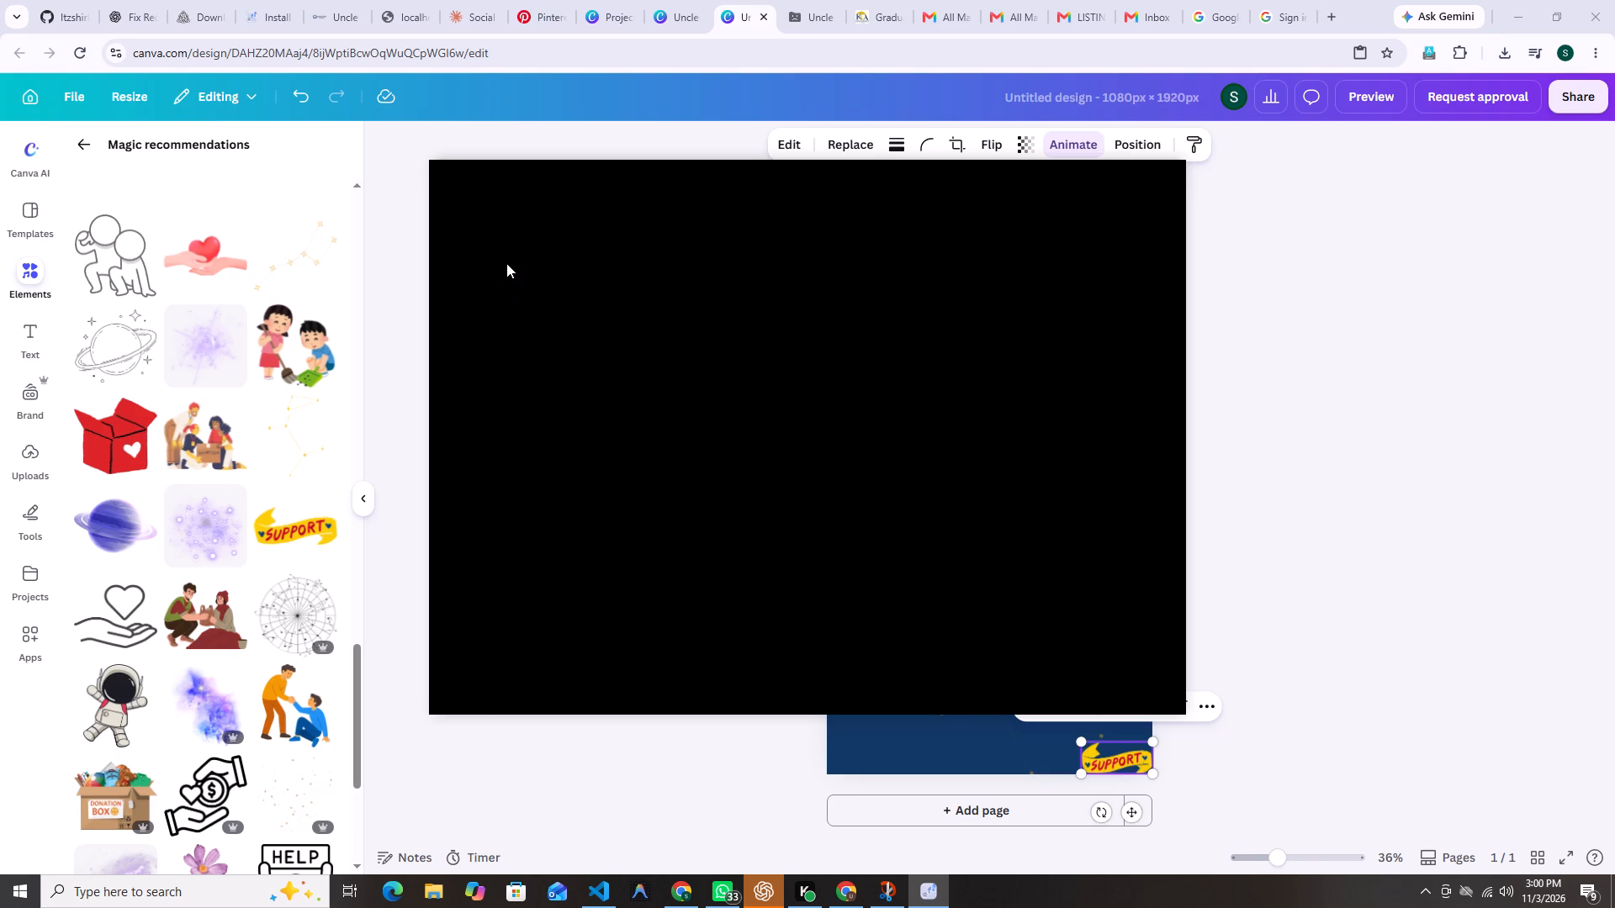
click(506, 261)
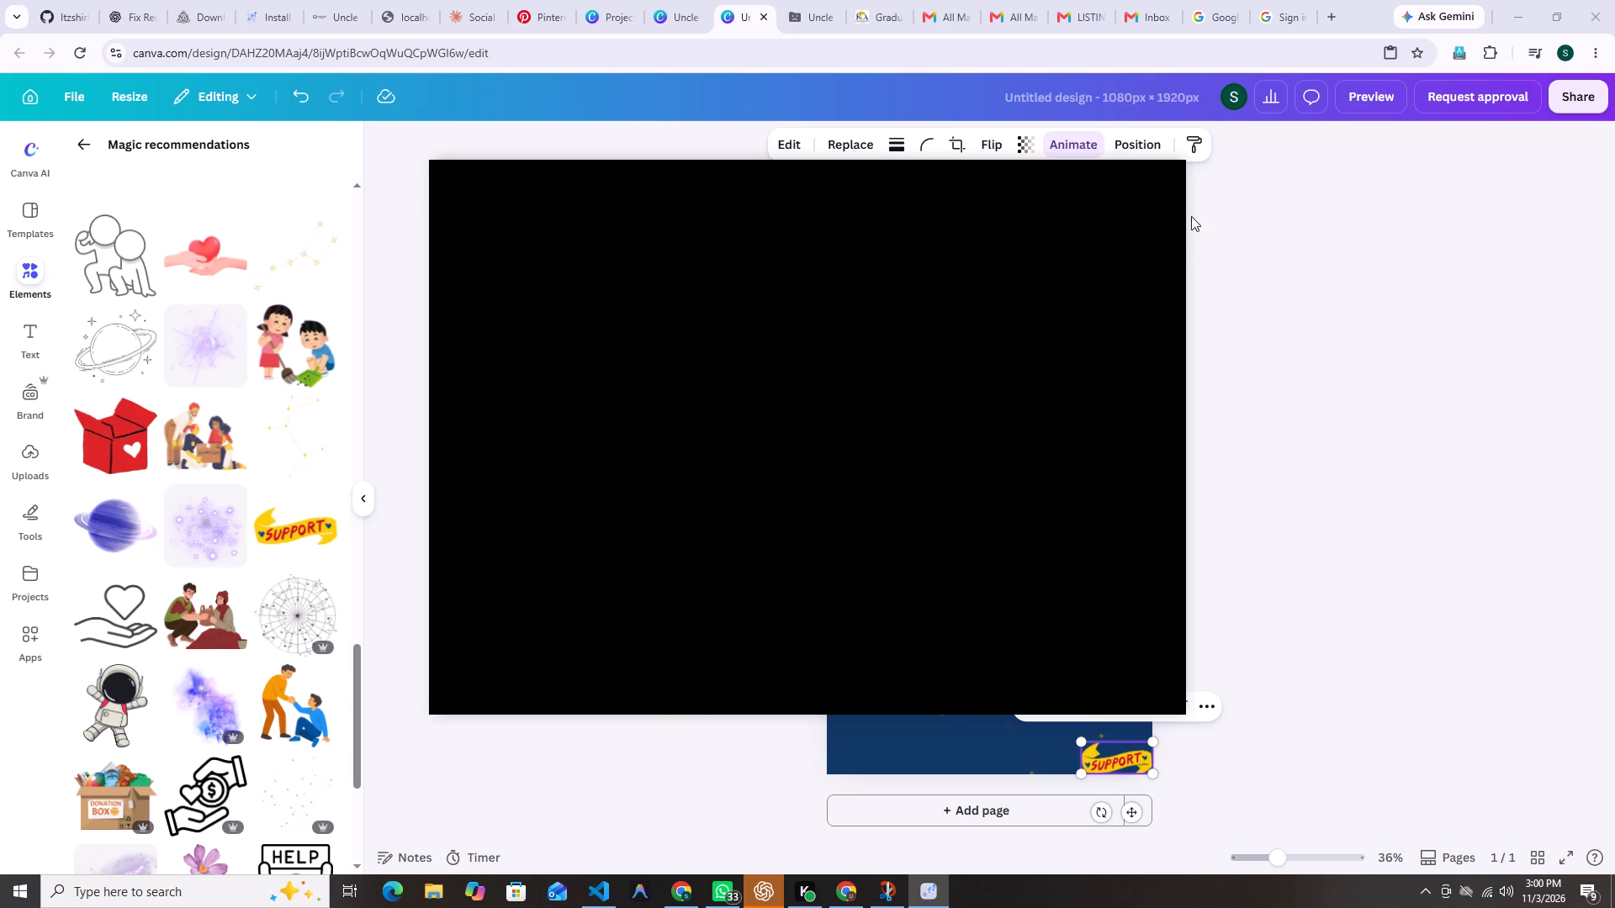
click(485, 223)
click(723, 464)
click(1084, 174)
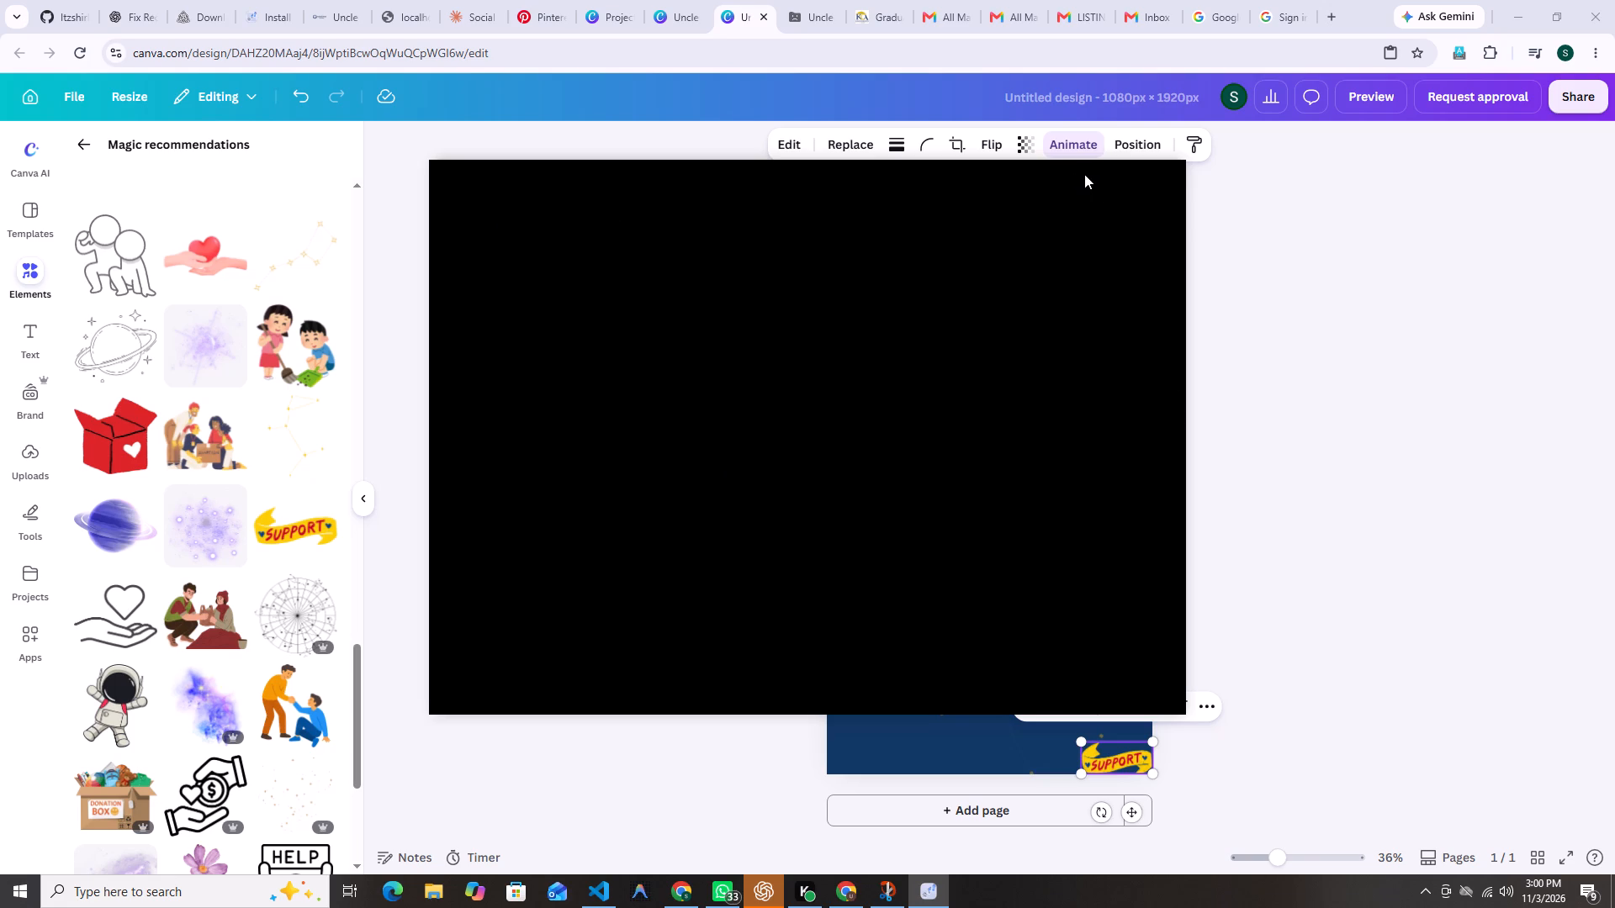
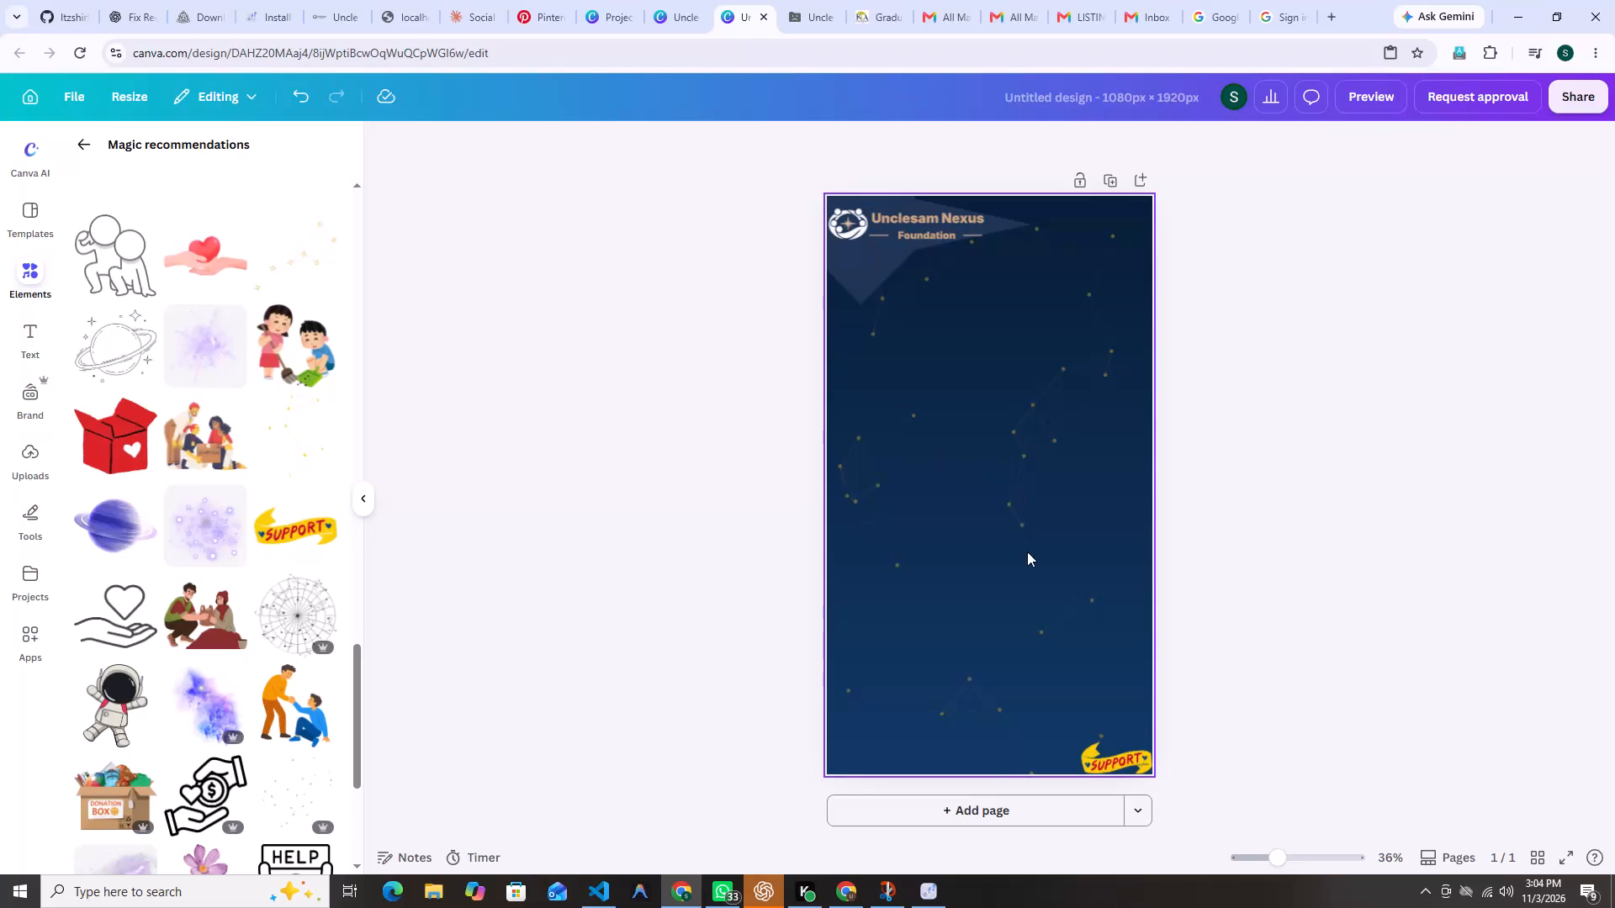
Play the fundraising video on the page to review it together with the logo and Support banner.
click(1026, 547)
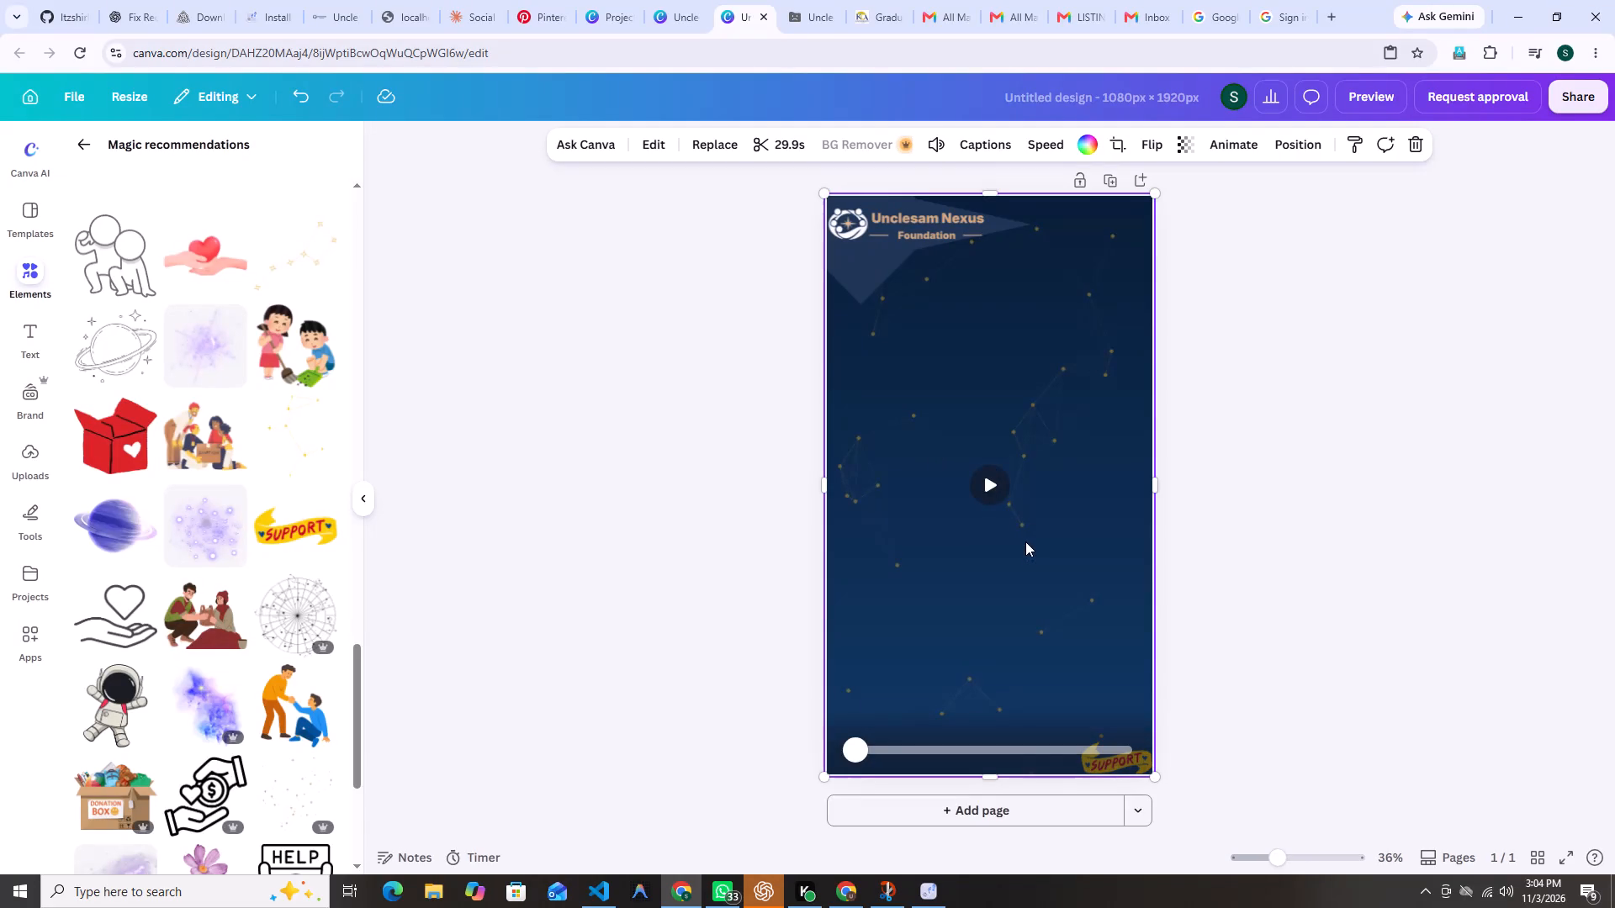
click(1000, 490)
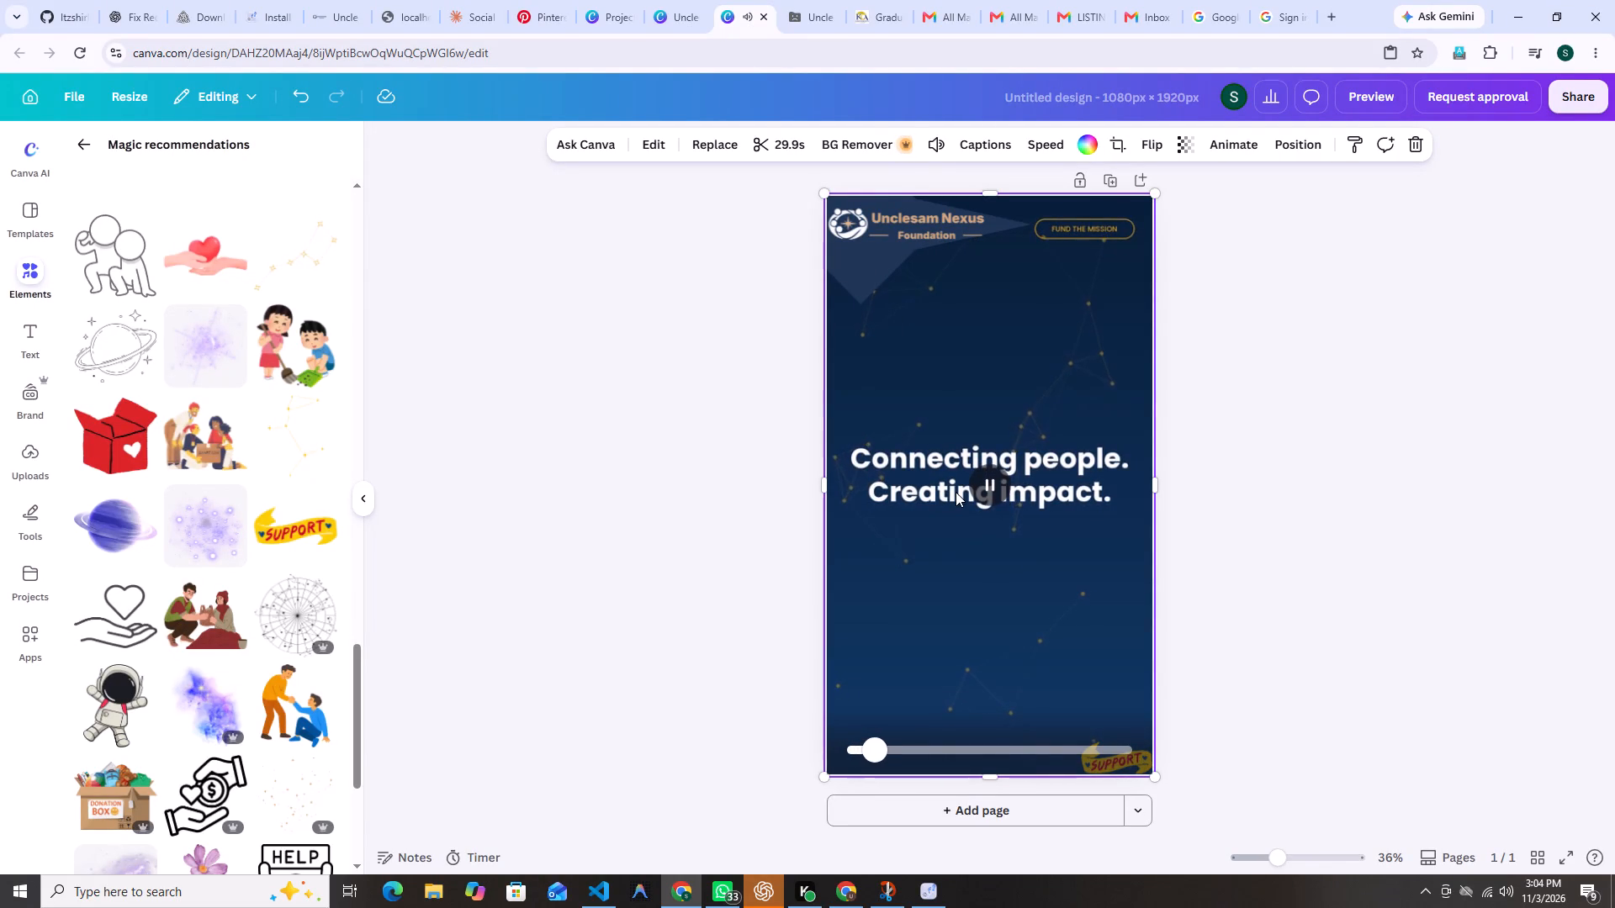
Lower the computer's speaker volume from full to a moderate level while the video plays.
click(1506, 900)
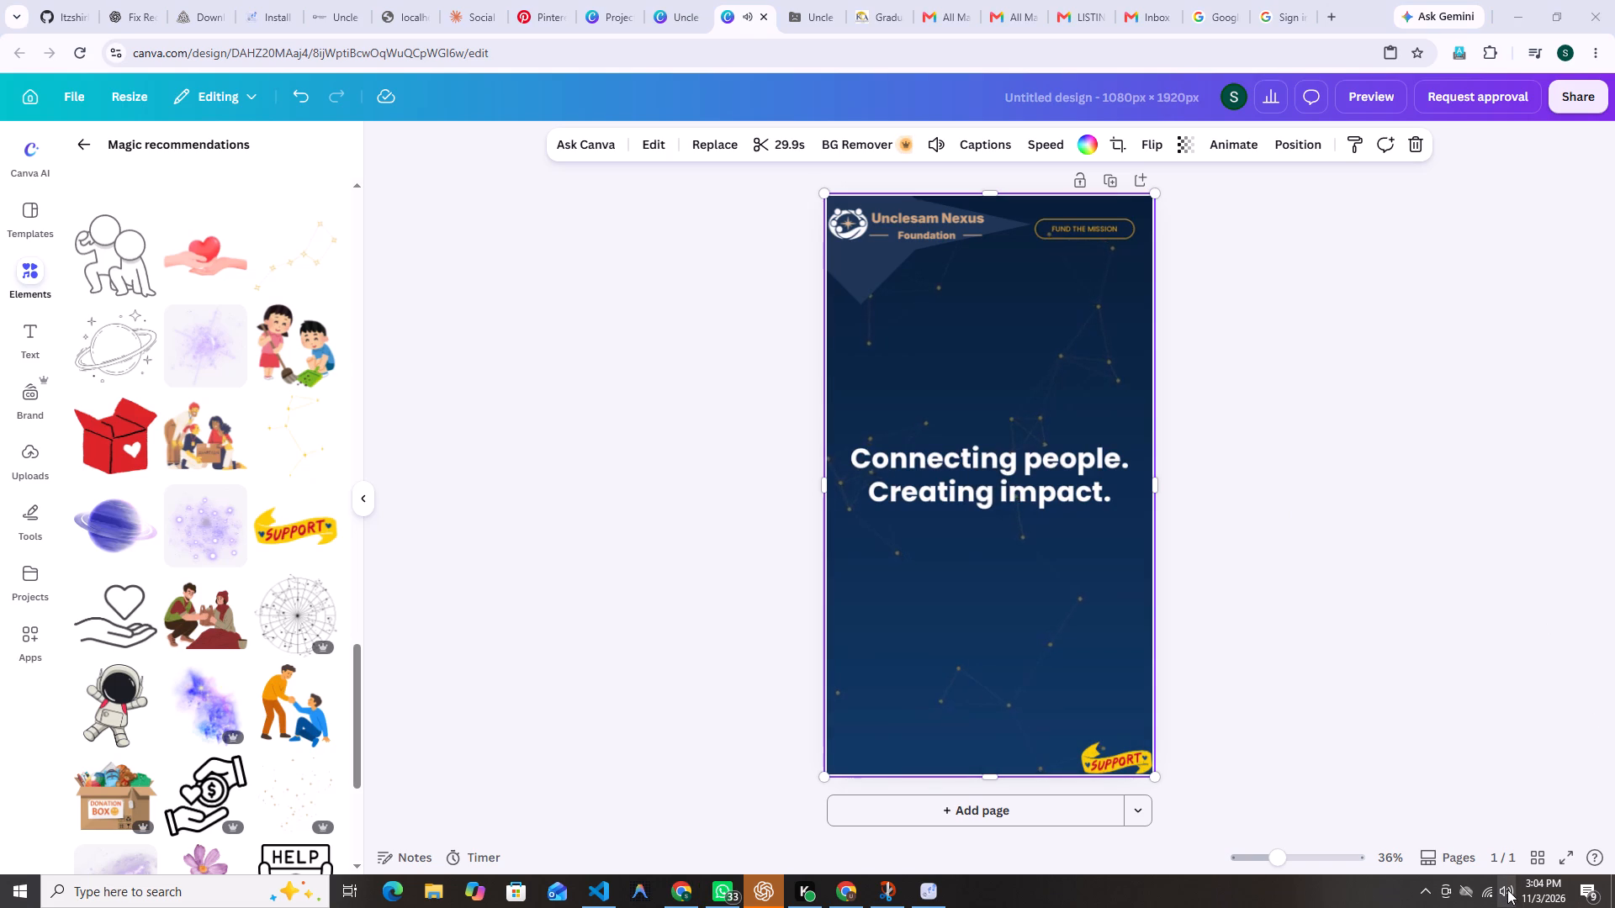
click(1508, 883)
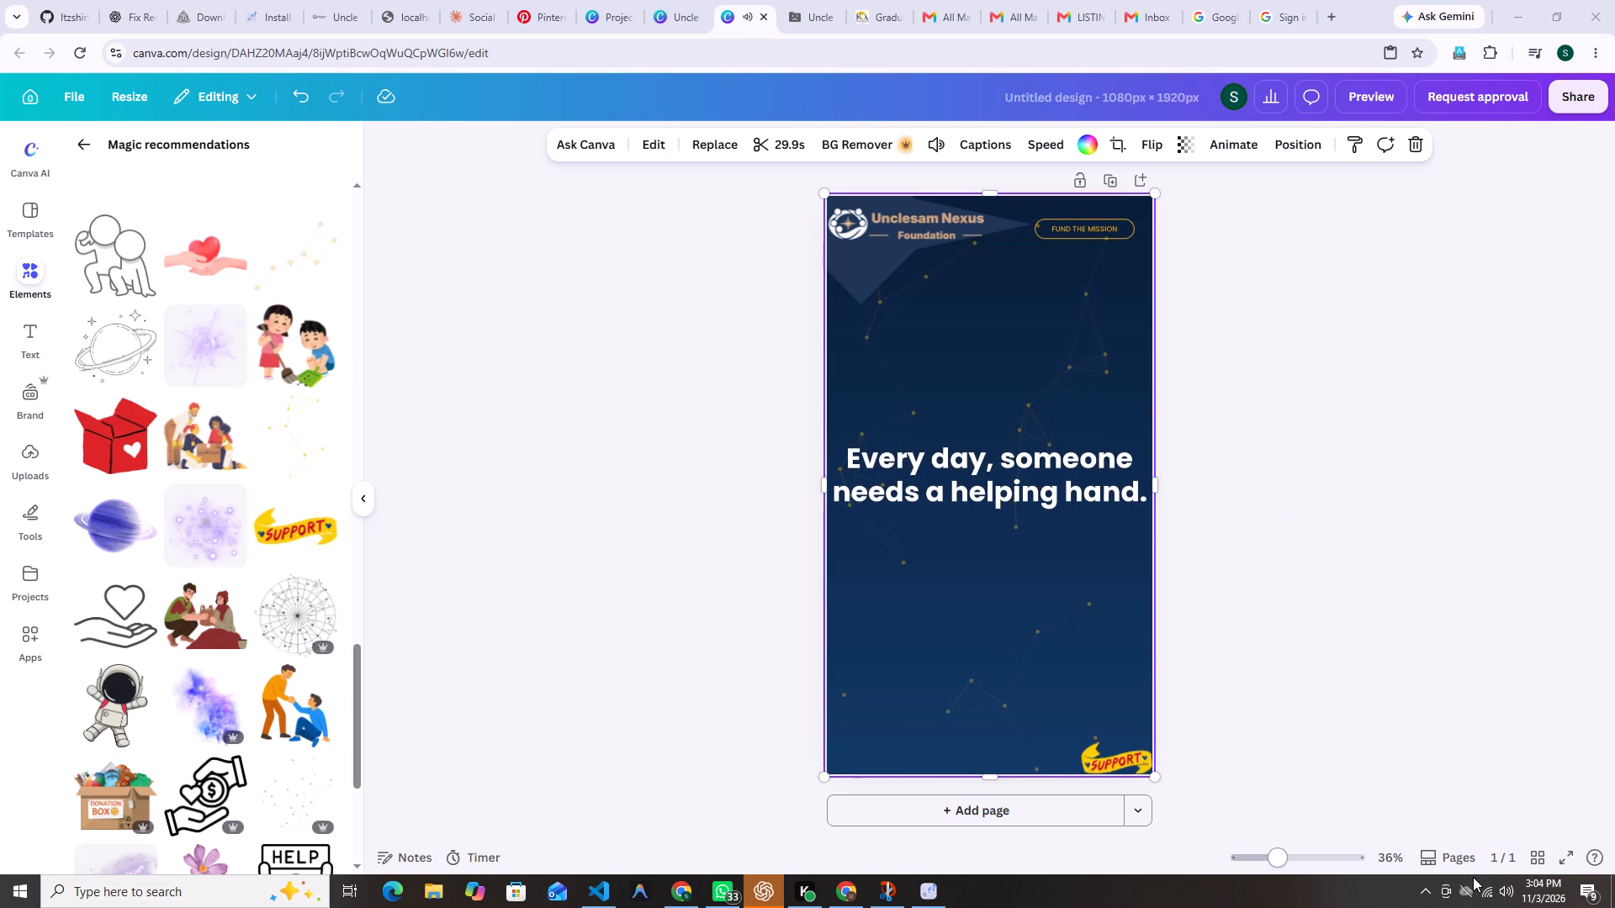
click(1505, 892)
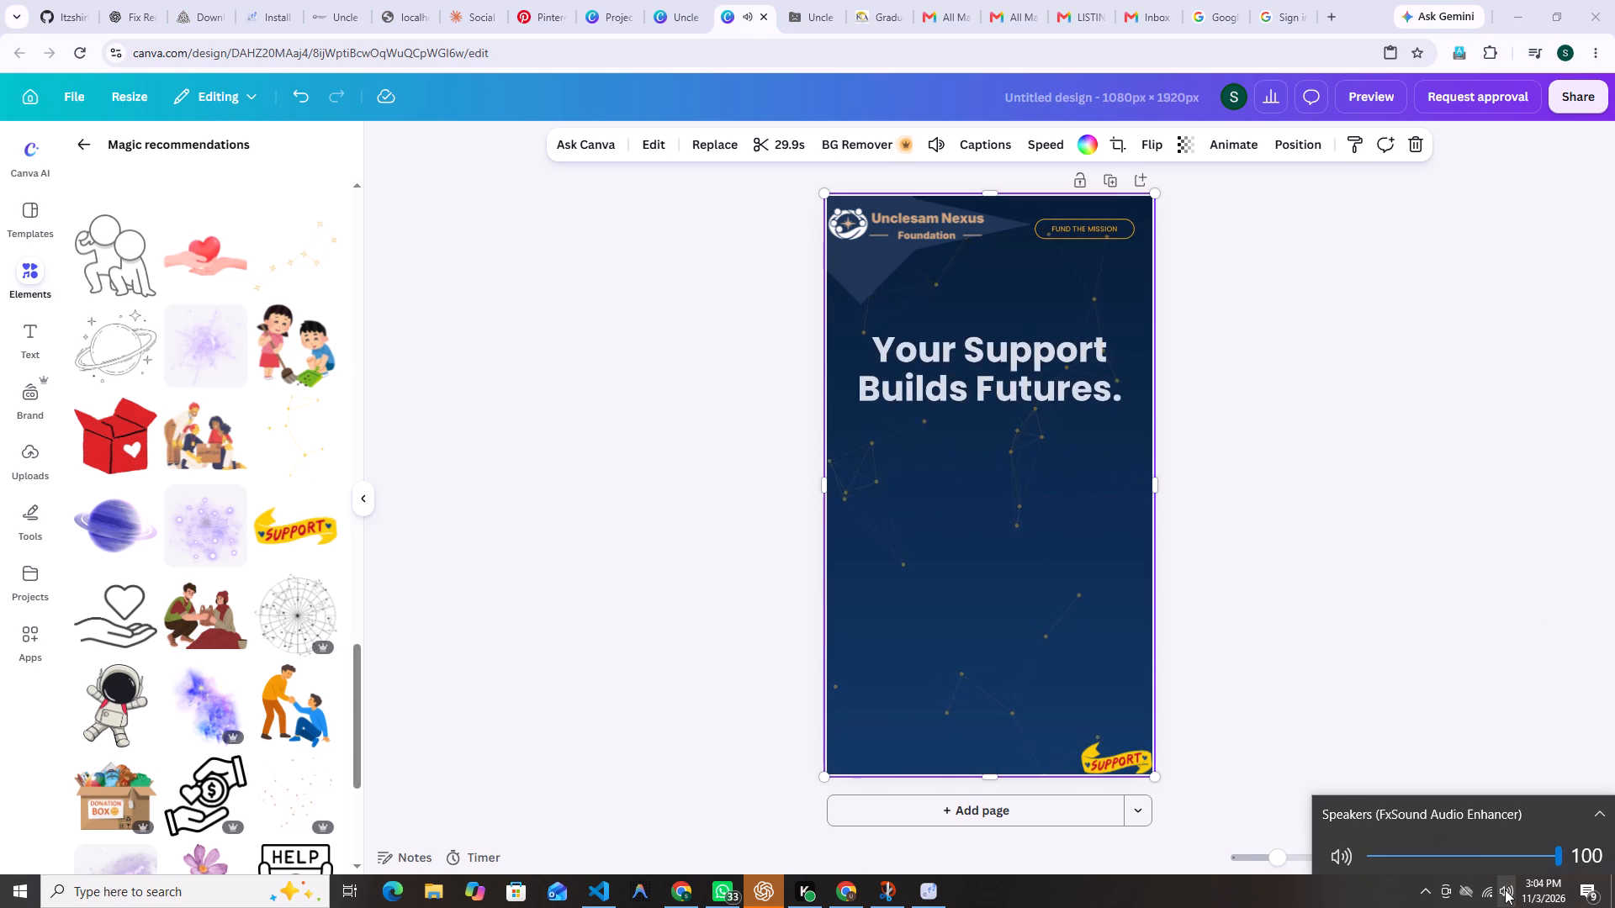
drag(1558, 858, 1439, 858)
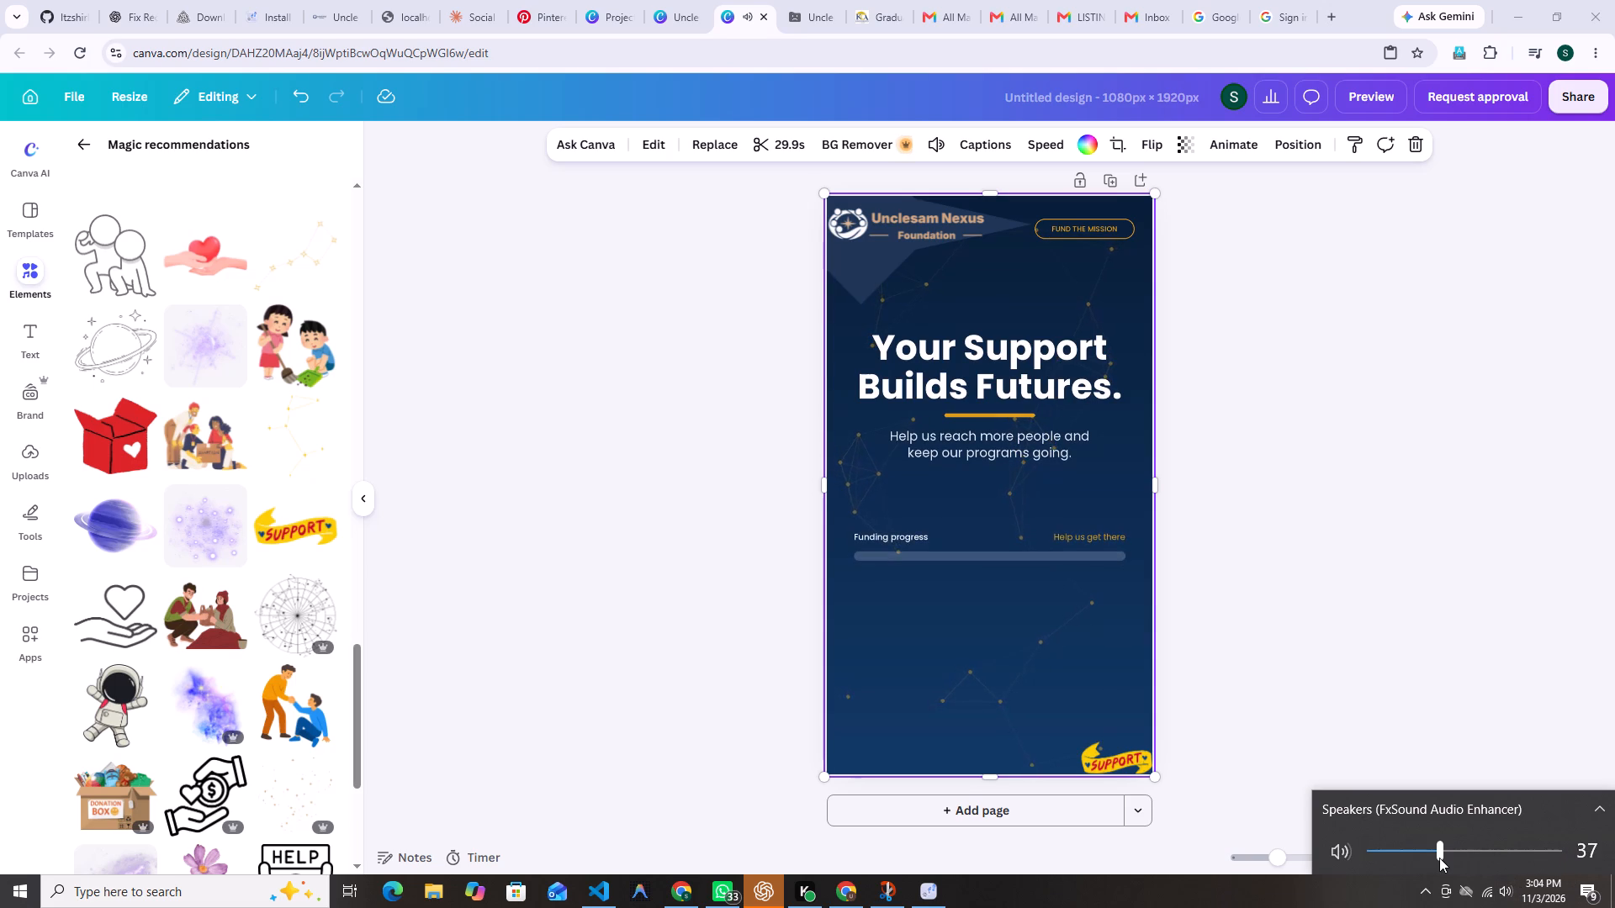
drag(1439, 858, 1466, 858)
click(1423, 552)
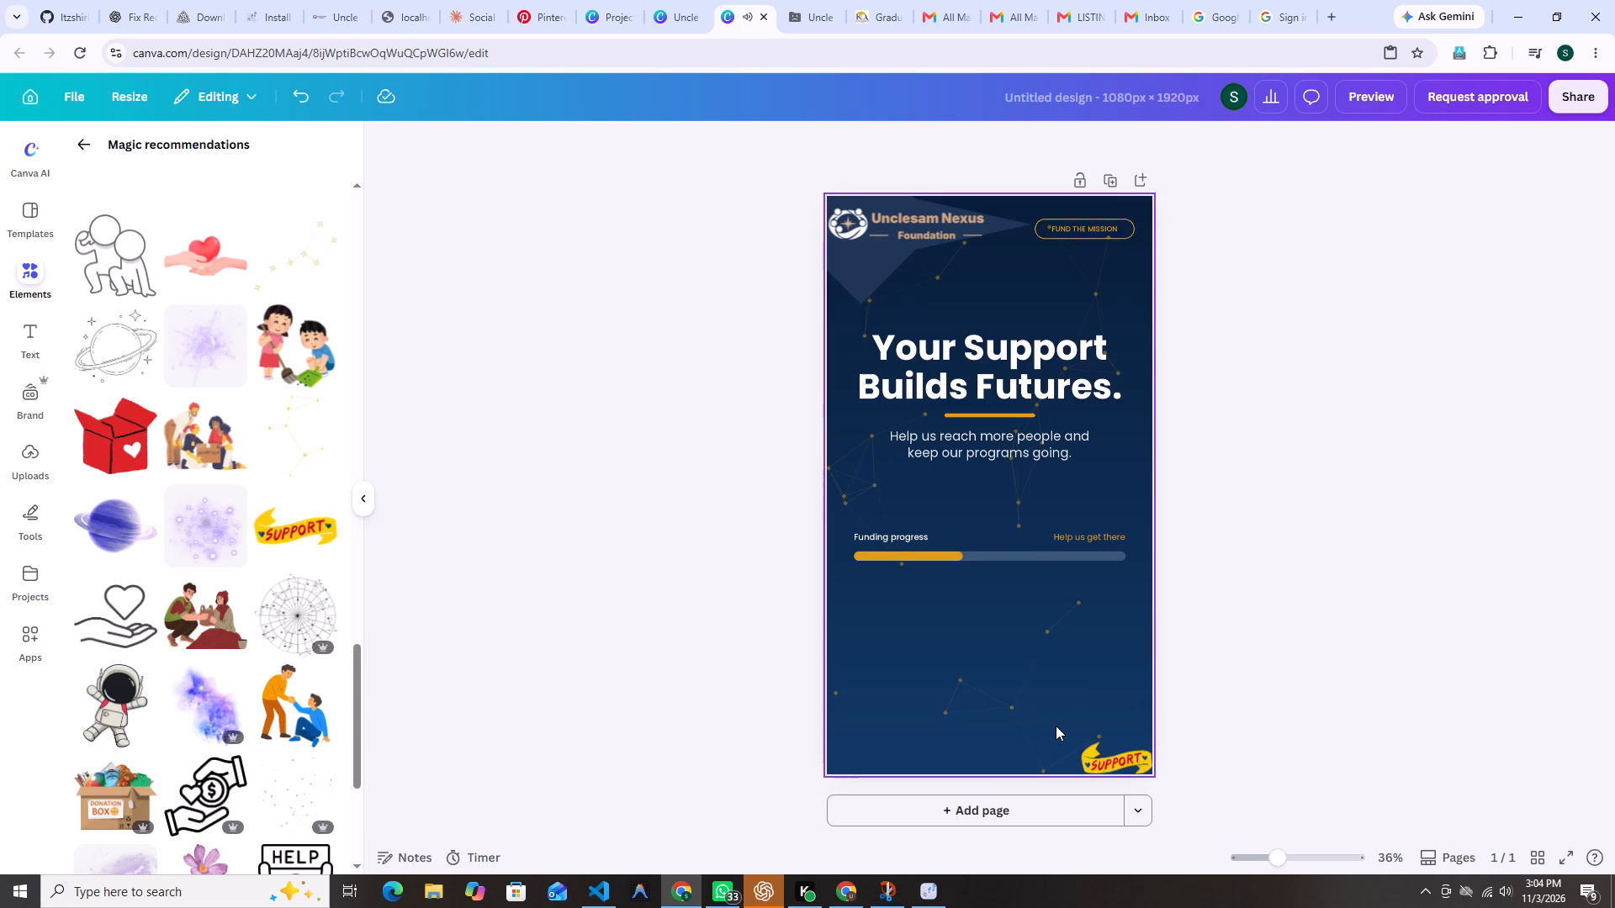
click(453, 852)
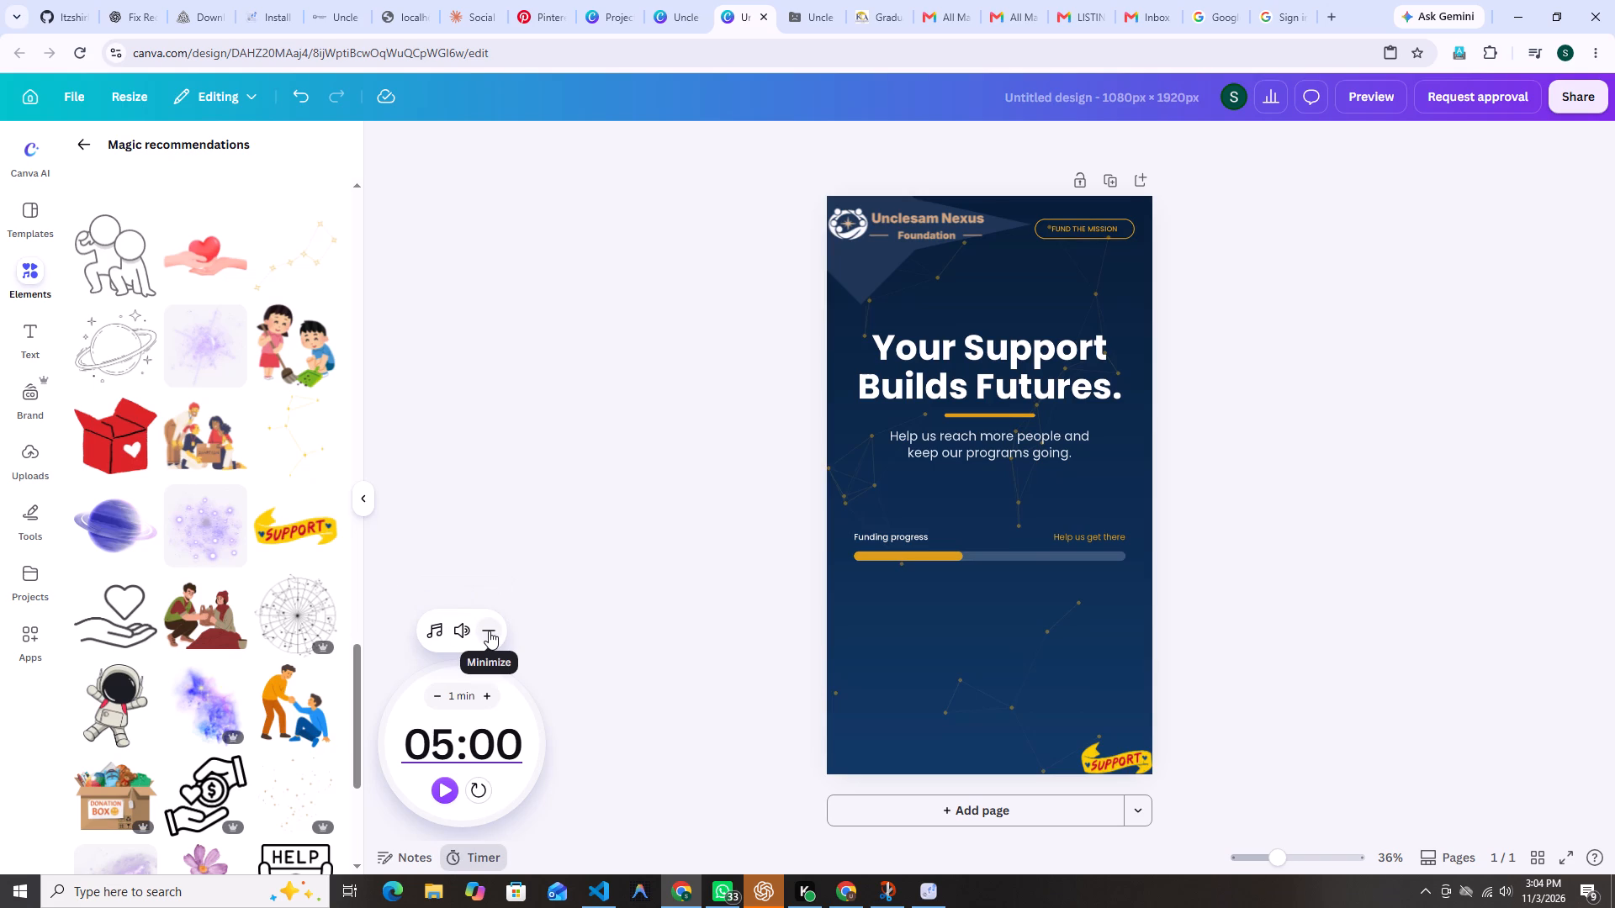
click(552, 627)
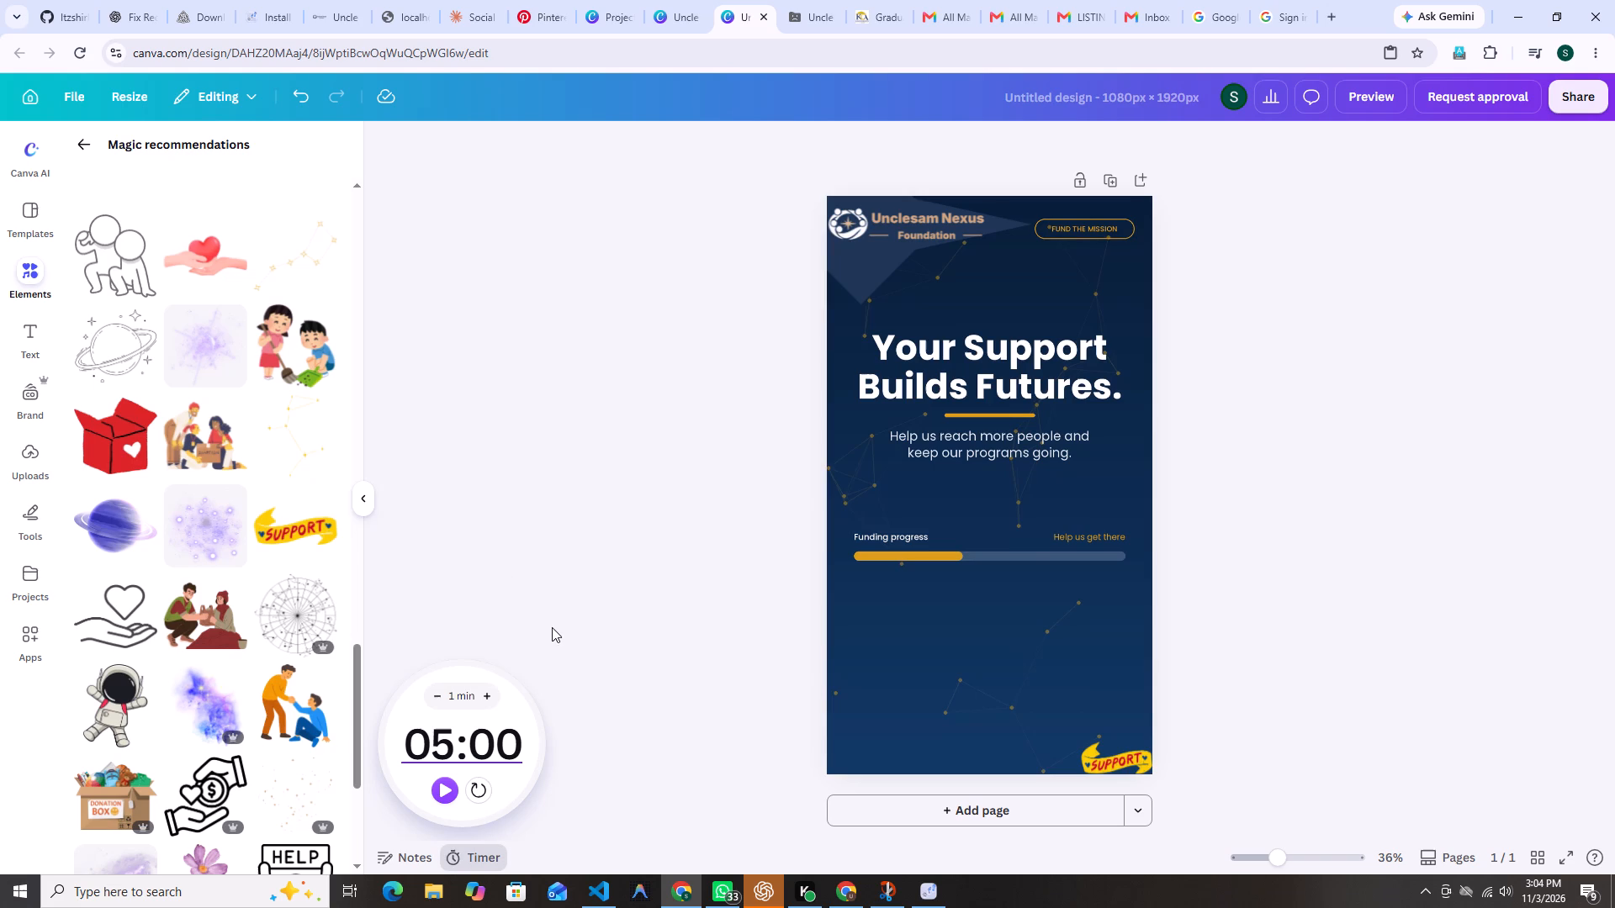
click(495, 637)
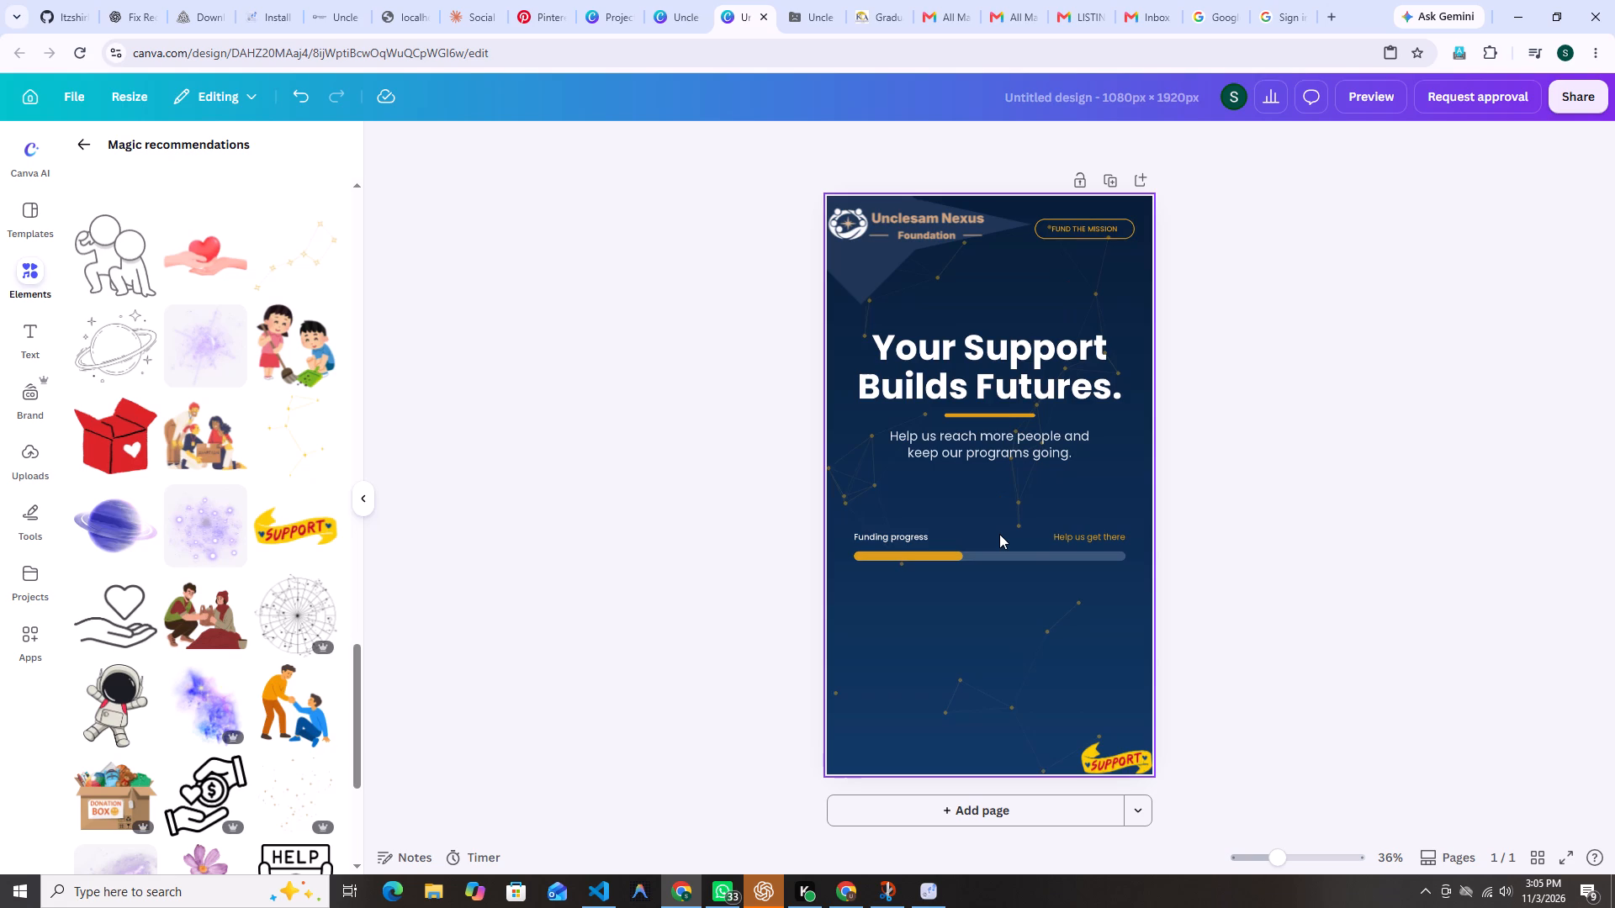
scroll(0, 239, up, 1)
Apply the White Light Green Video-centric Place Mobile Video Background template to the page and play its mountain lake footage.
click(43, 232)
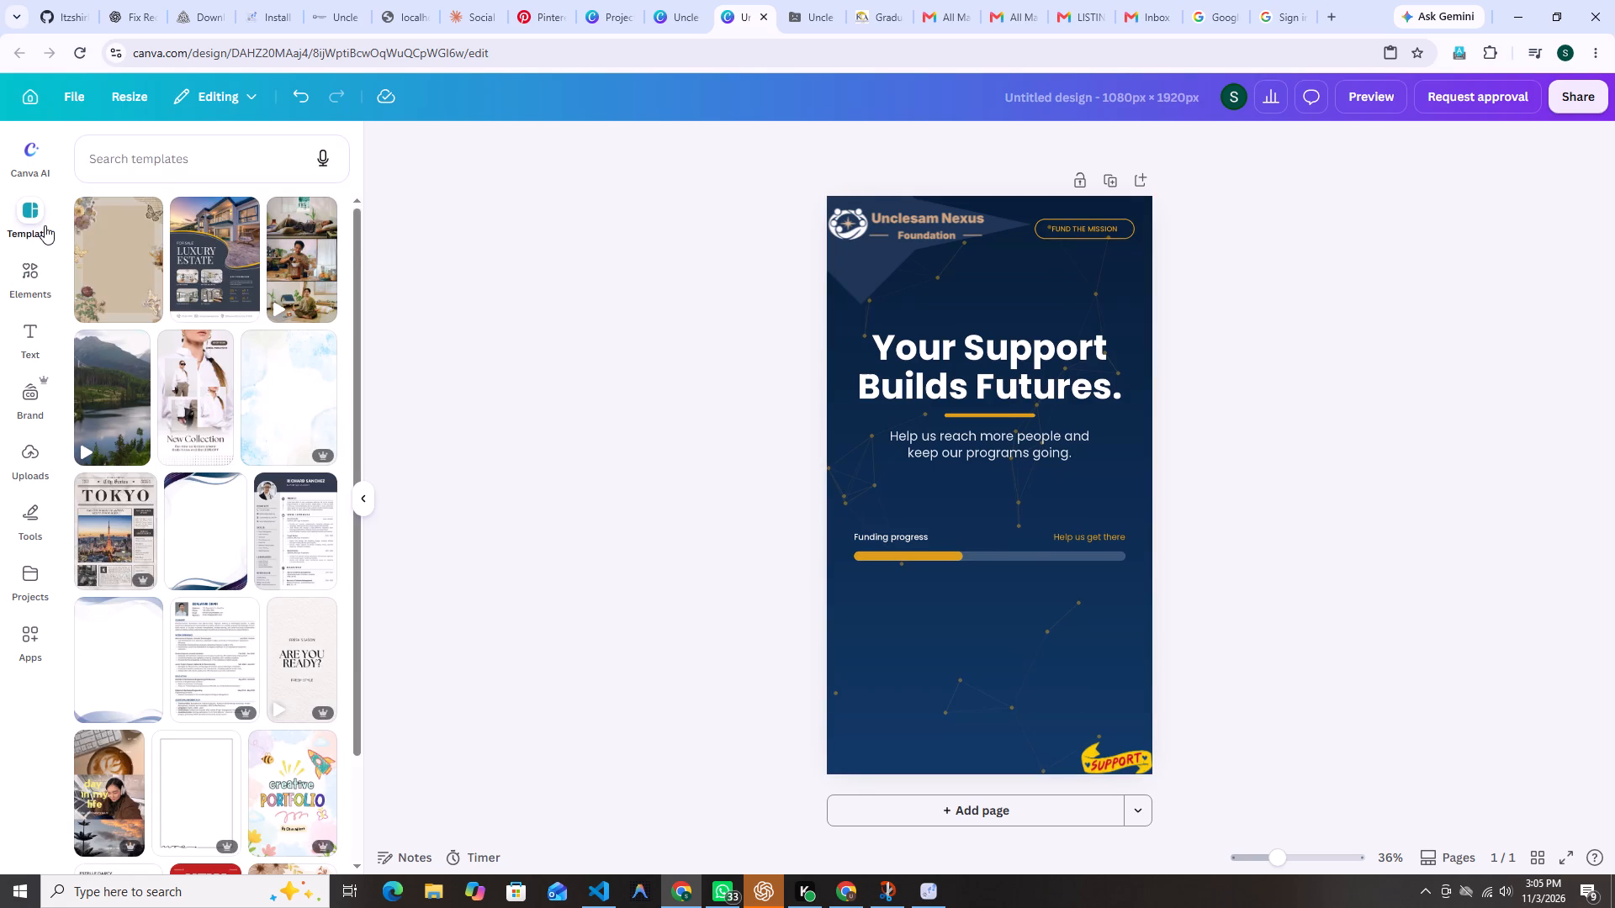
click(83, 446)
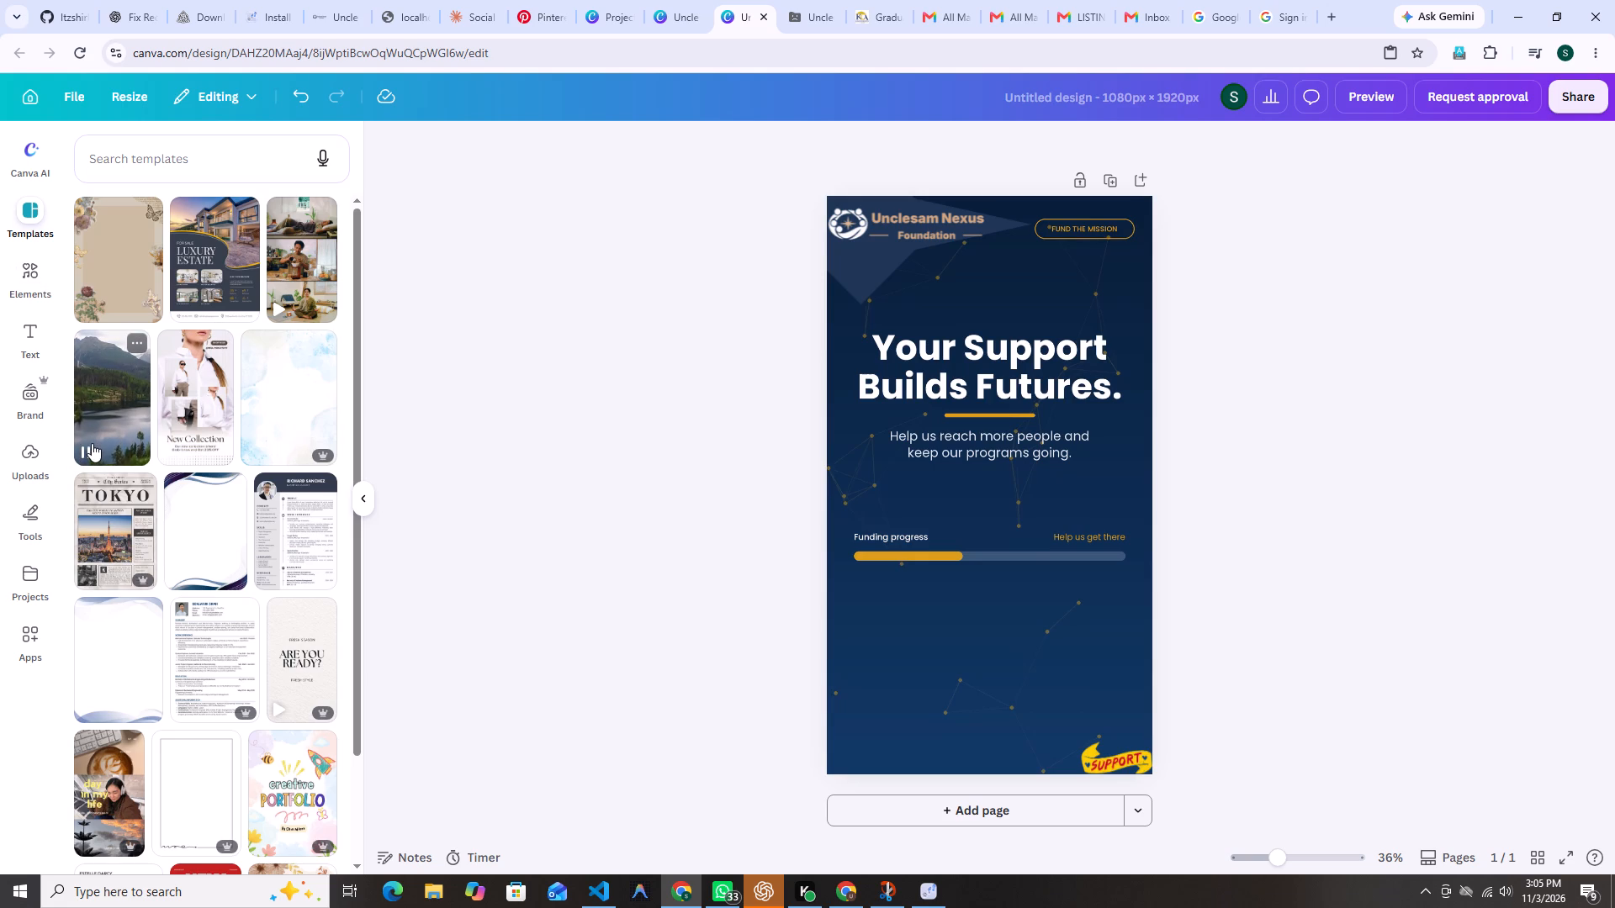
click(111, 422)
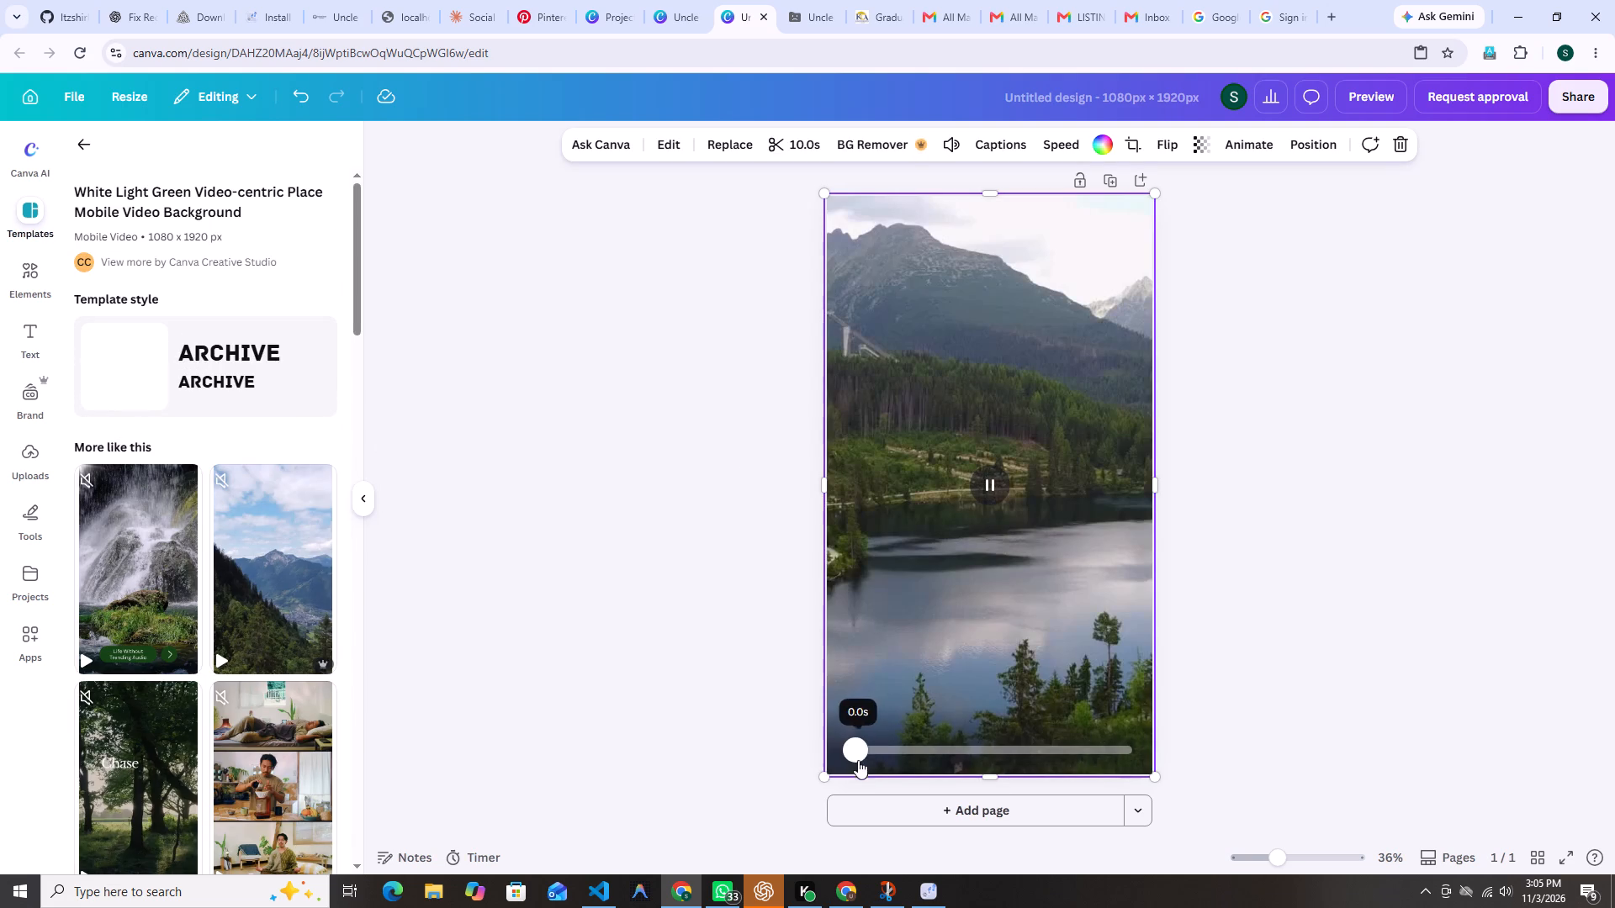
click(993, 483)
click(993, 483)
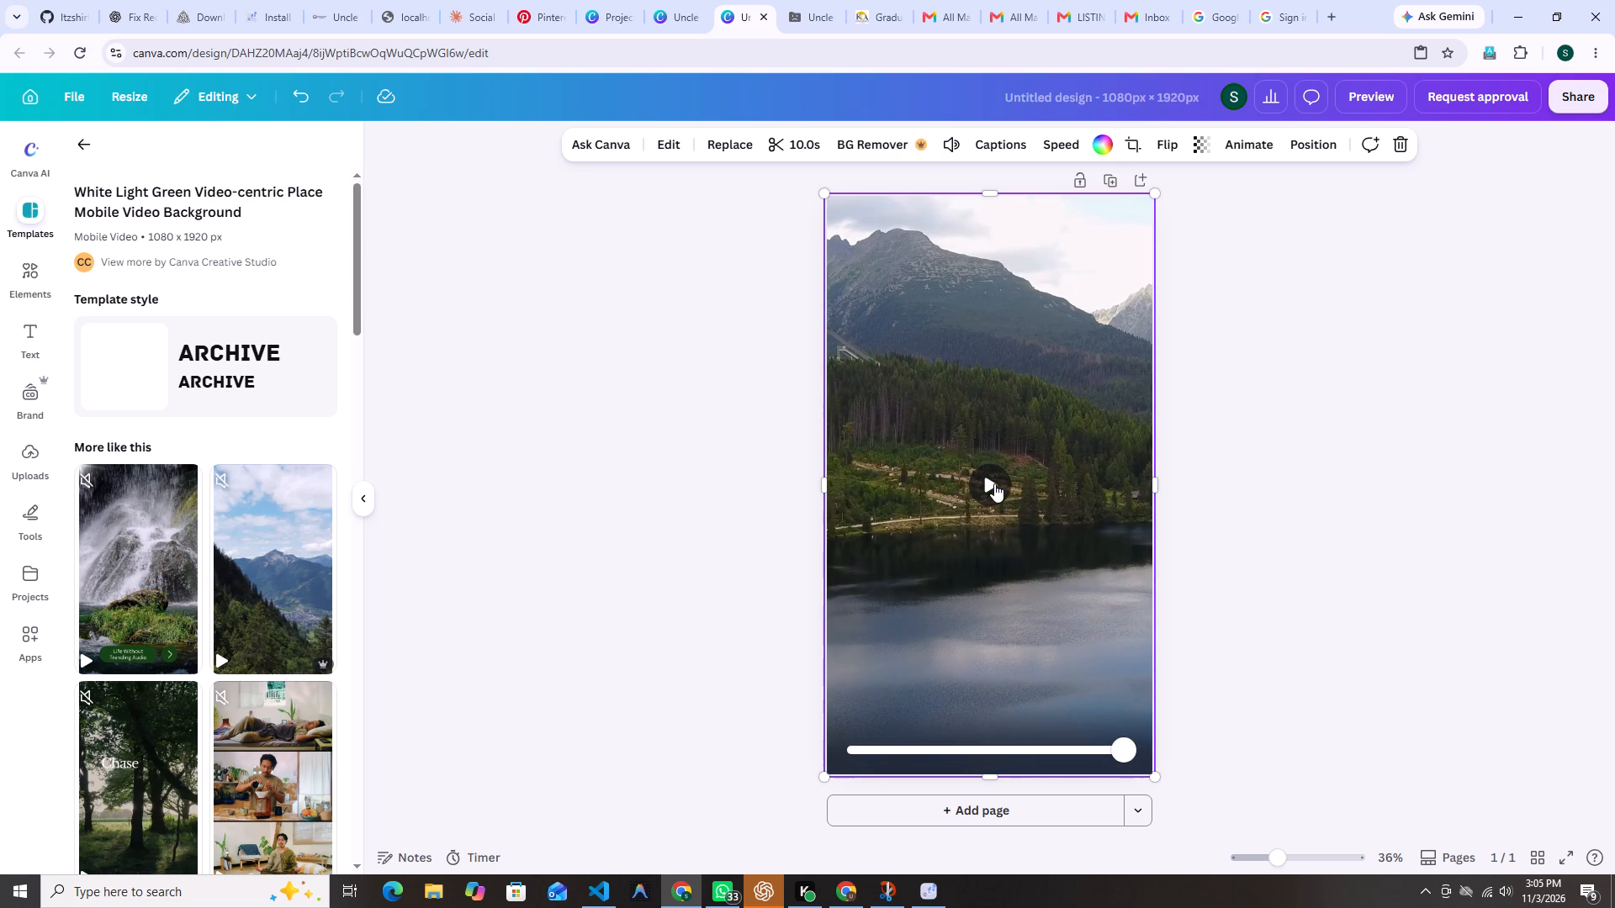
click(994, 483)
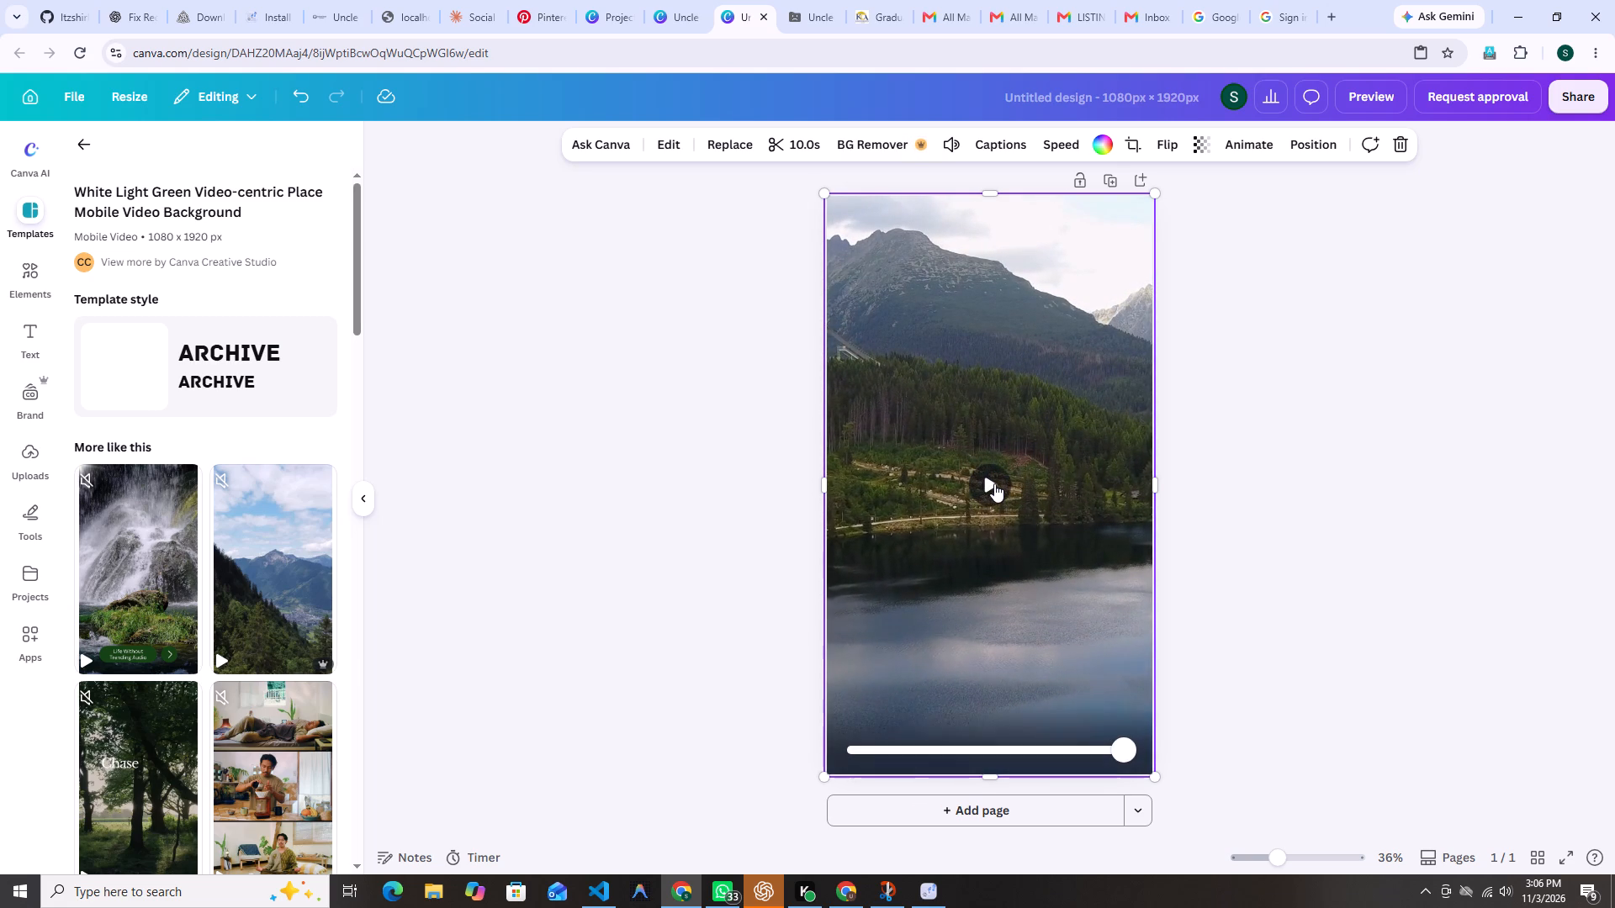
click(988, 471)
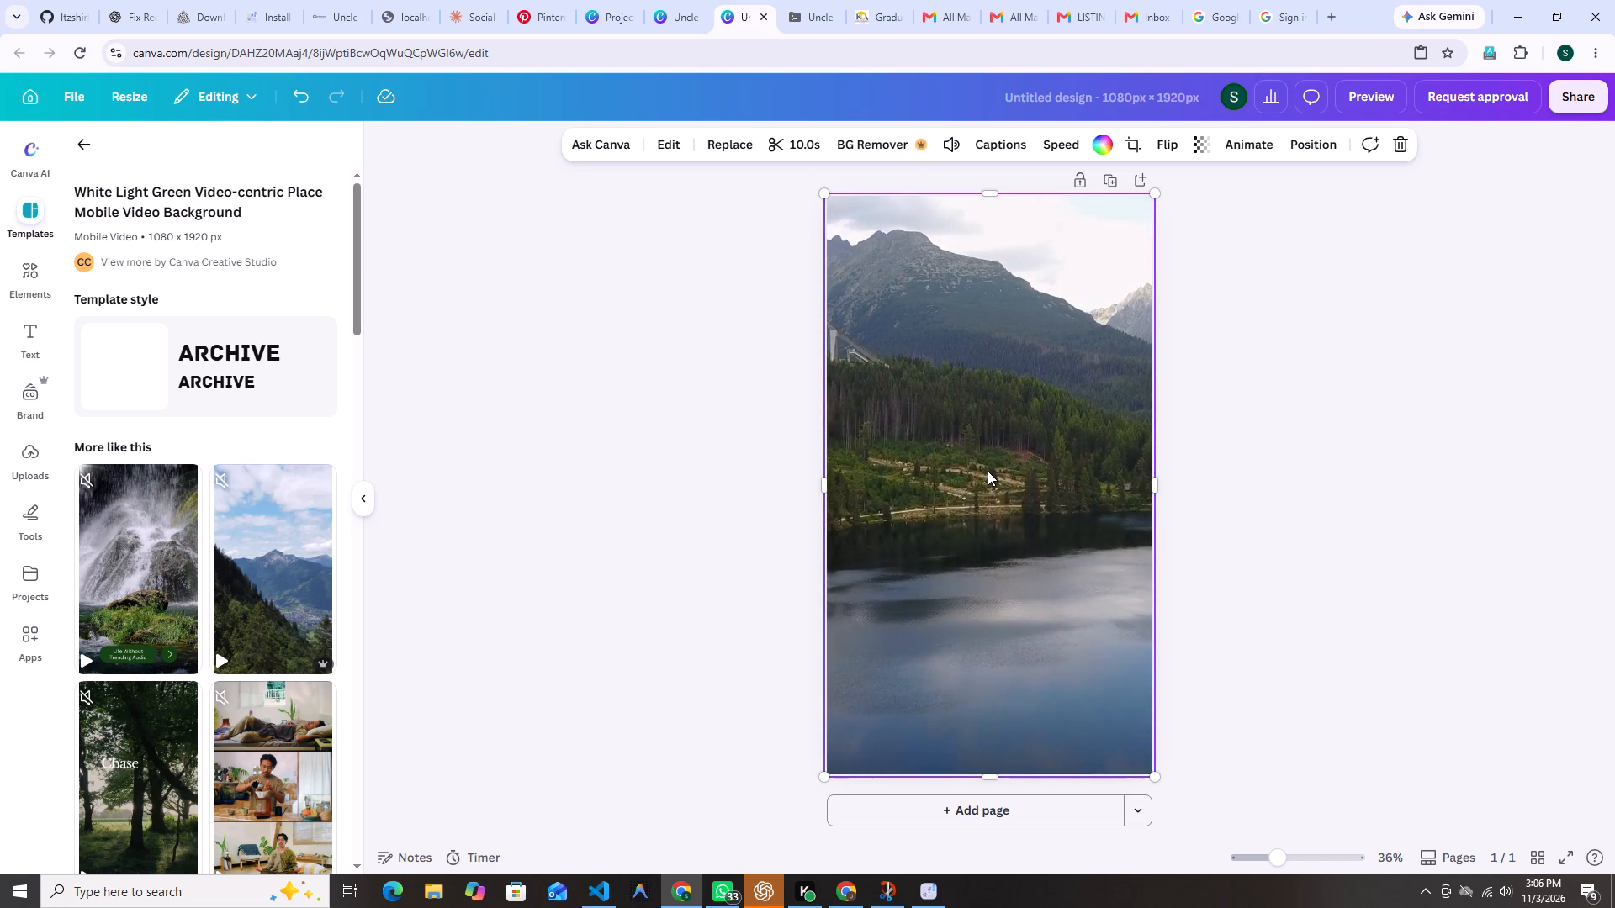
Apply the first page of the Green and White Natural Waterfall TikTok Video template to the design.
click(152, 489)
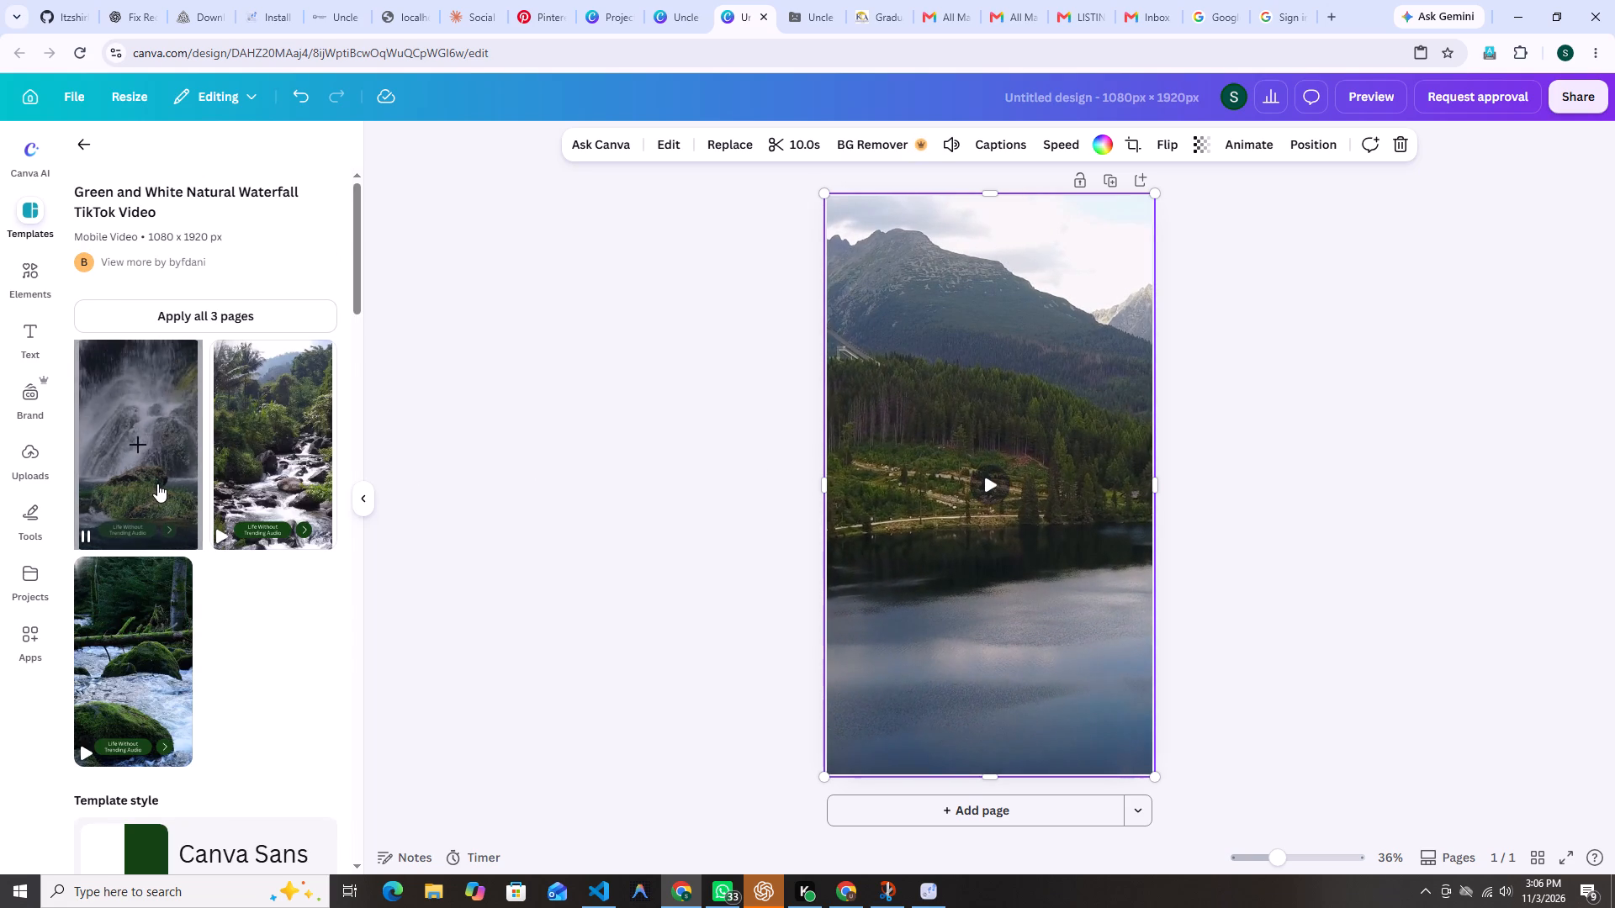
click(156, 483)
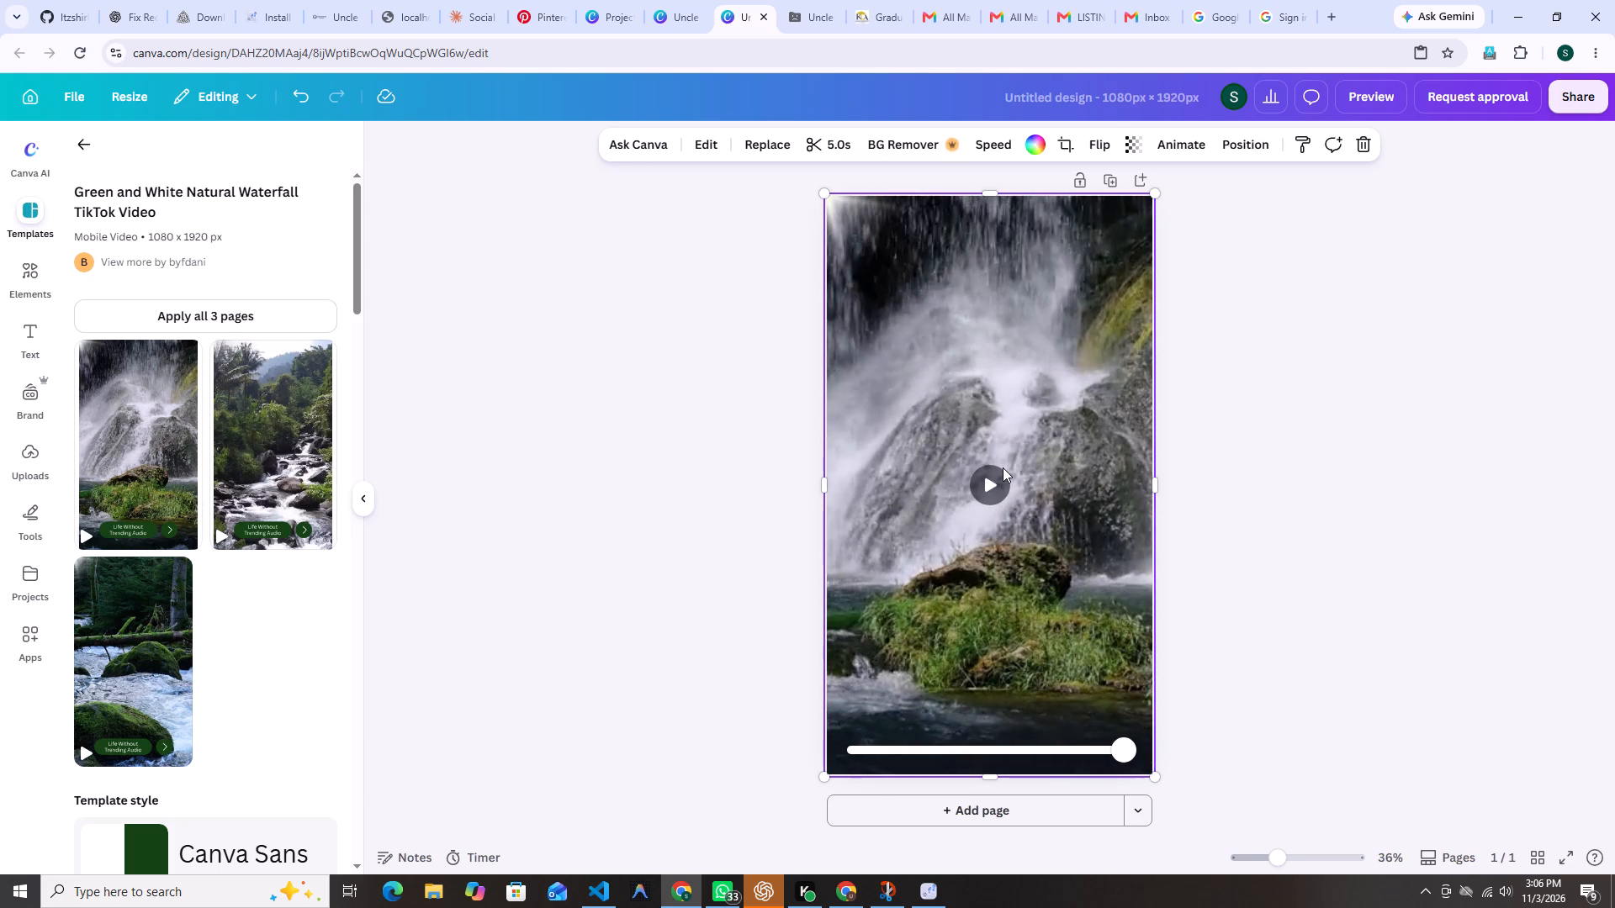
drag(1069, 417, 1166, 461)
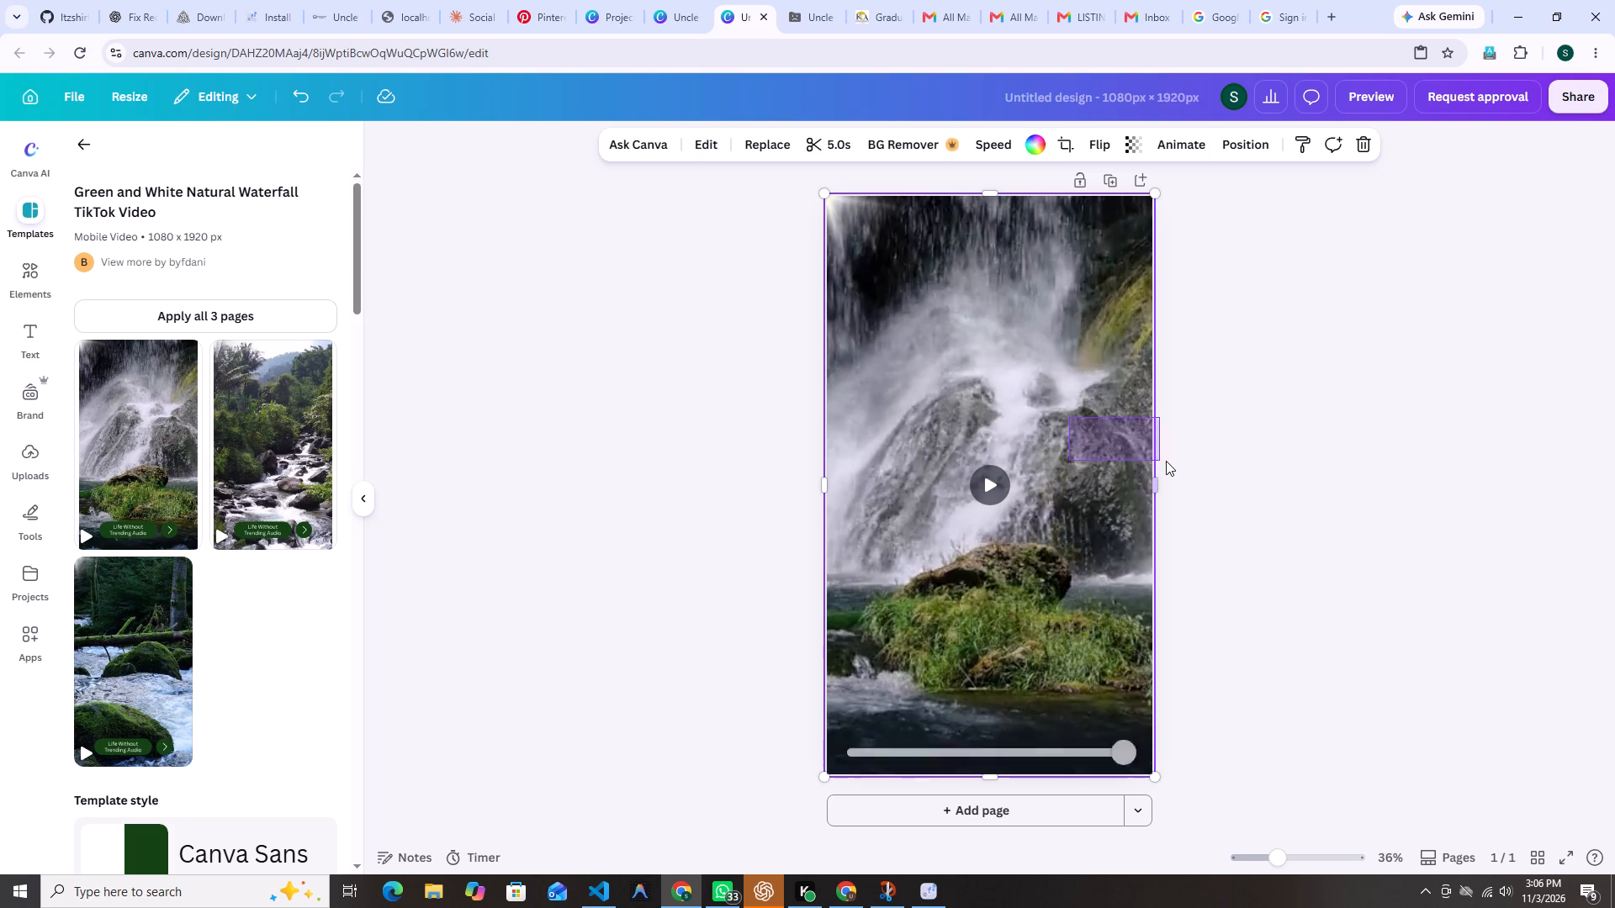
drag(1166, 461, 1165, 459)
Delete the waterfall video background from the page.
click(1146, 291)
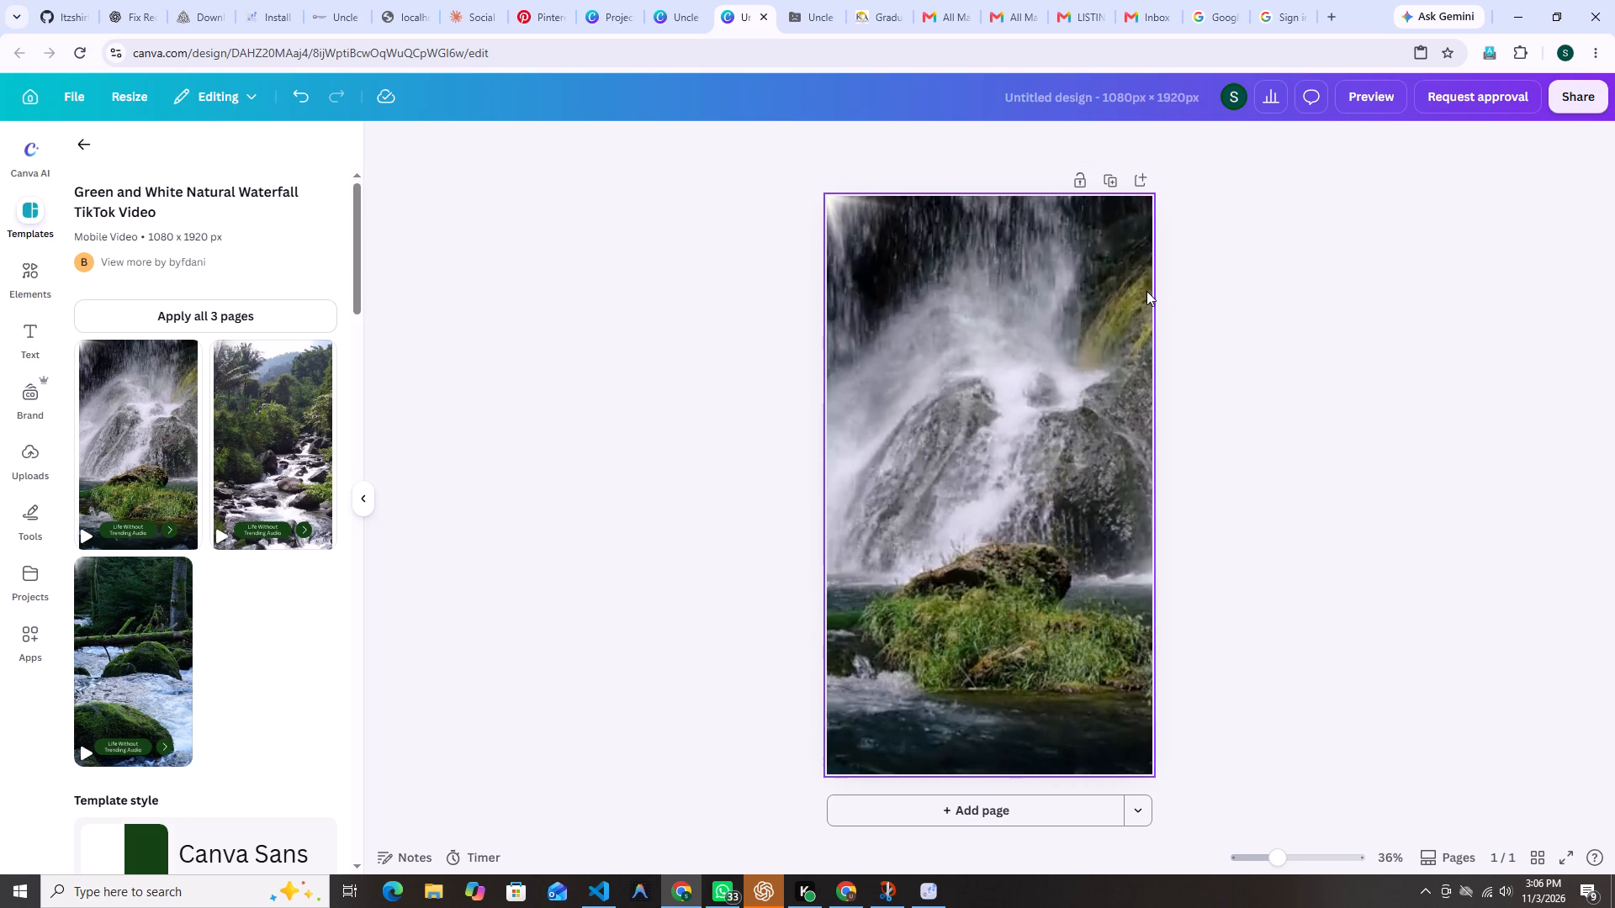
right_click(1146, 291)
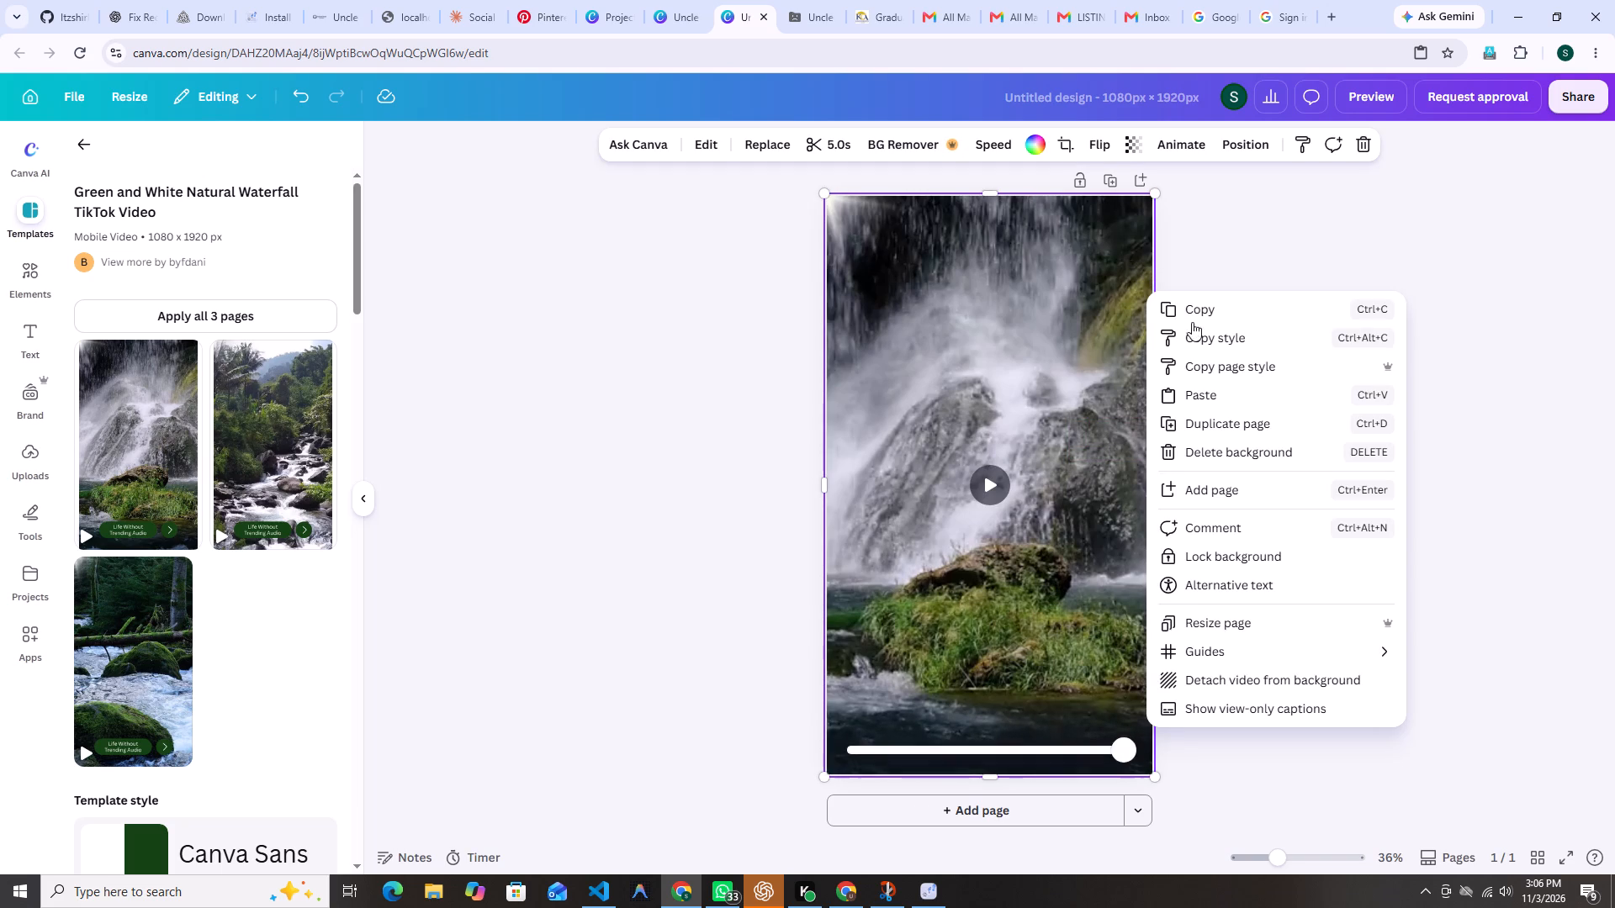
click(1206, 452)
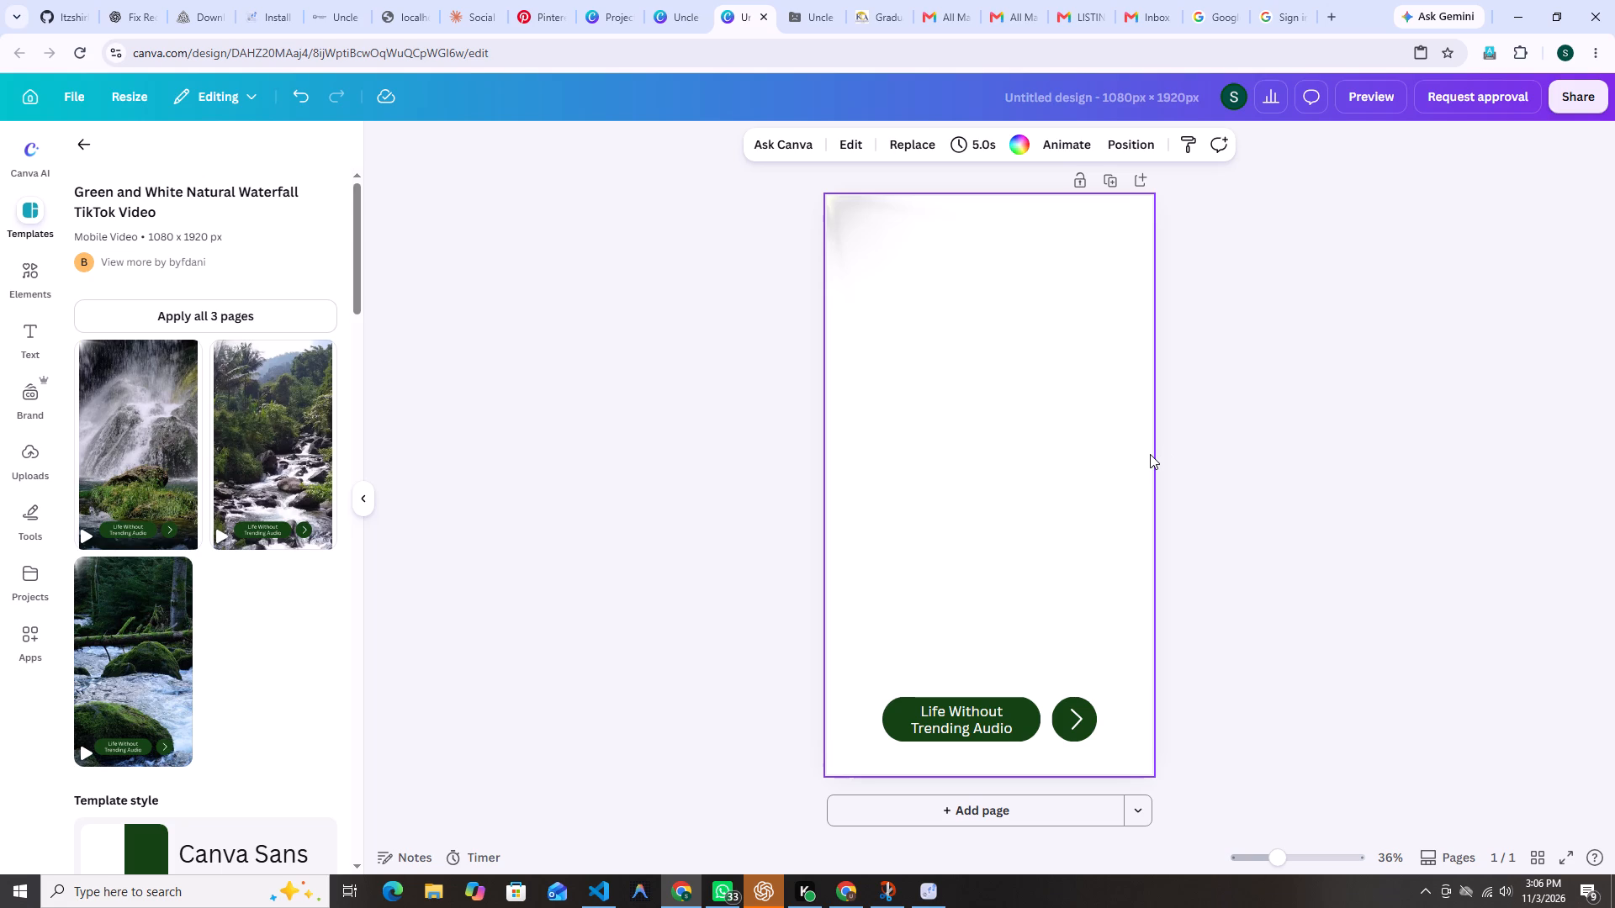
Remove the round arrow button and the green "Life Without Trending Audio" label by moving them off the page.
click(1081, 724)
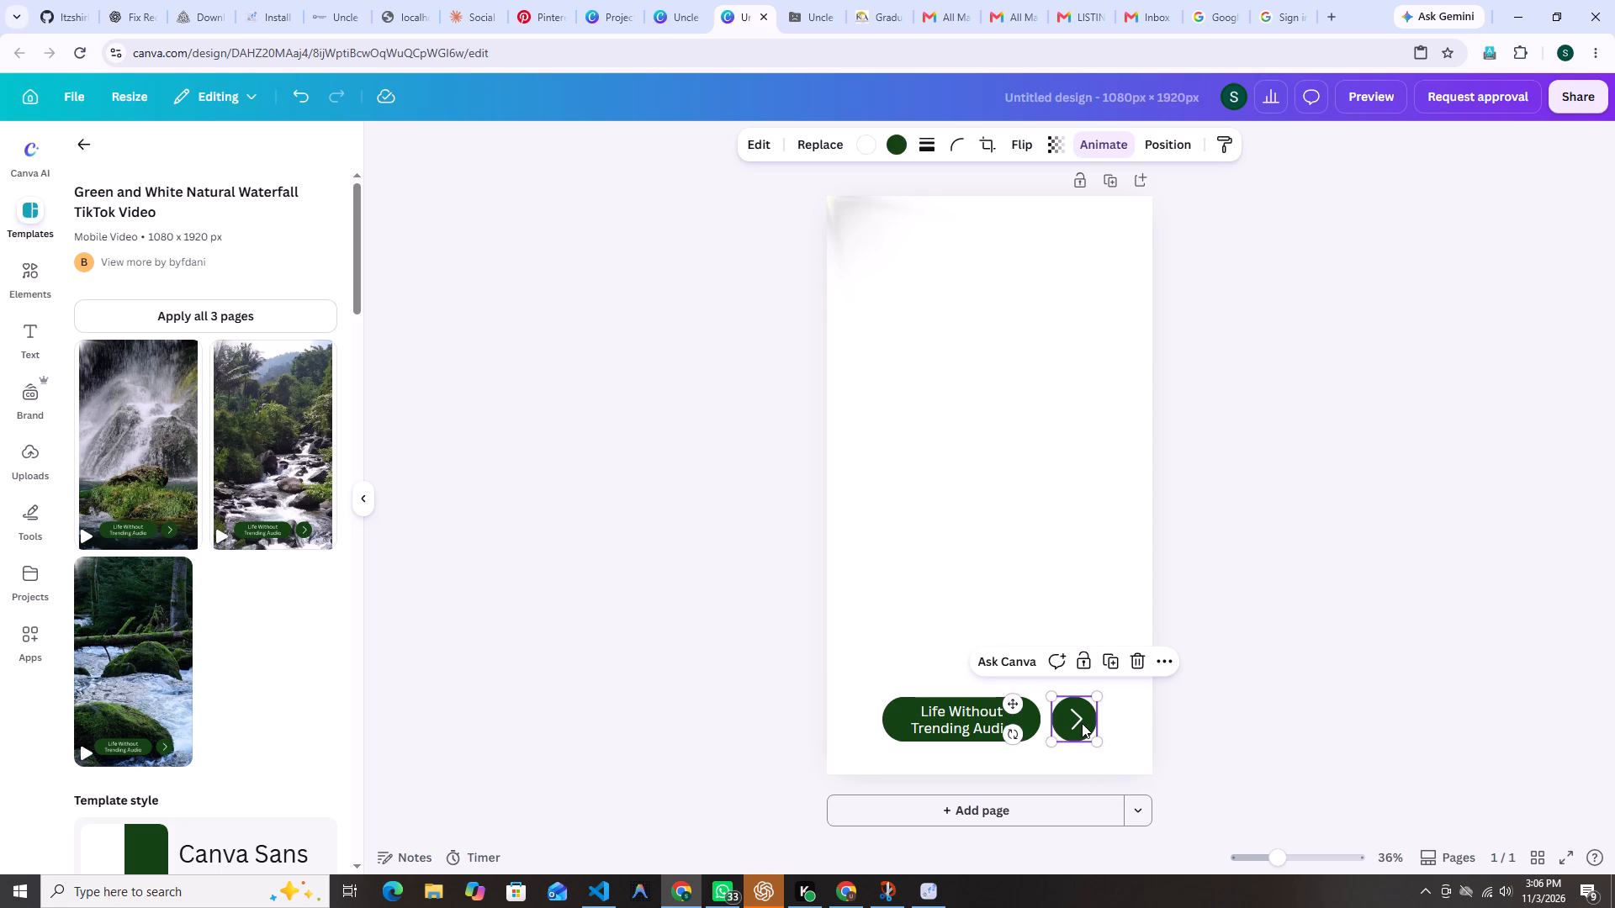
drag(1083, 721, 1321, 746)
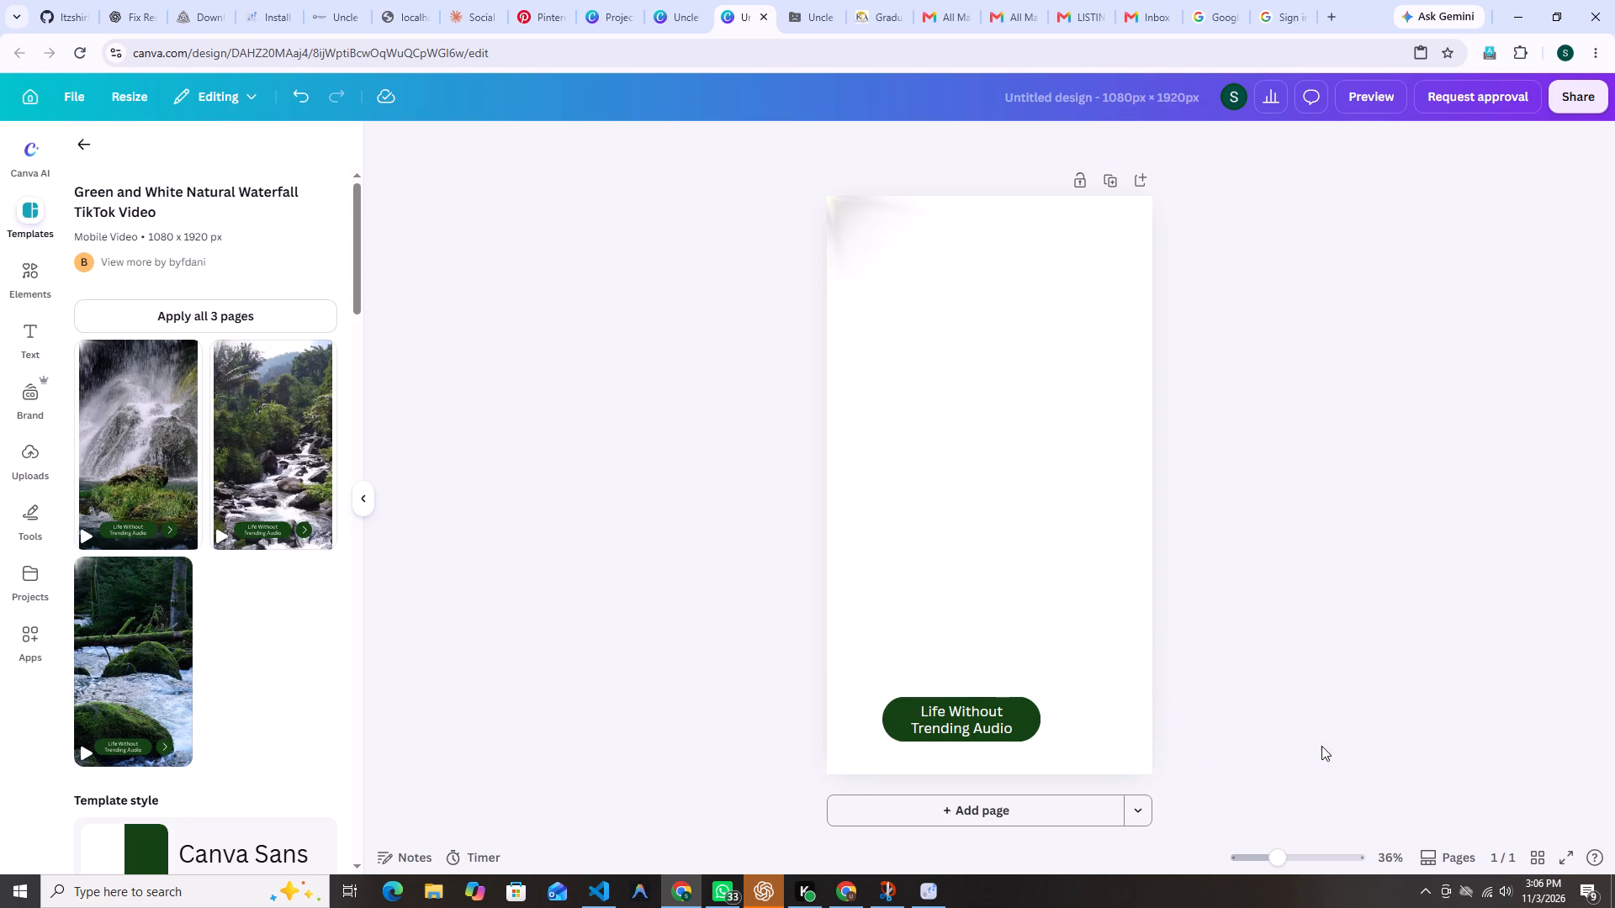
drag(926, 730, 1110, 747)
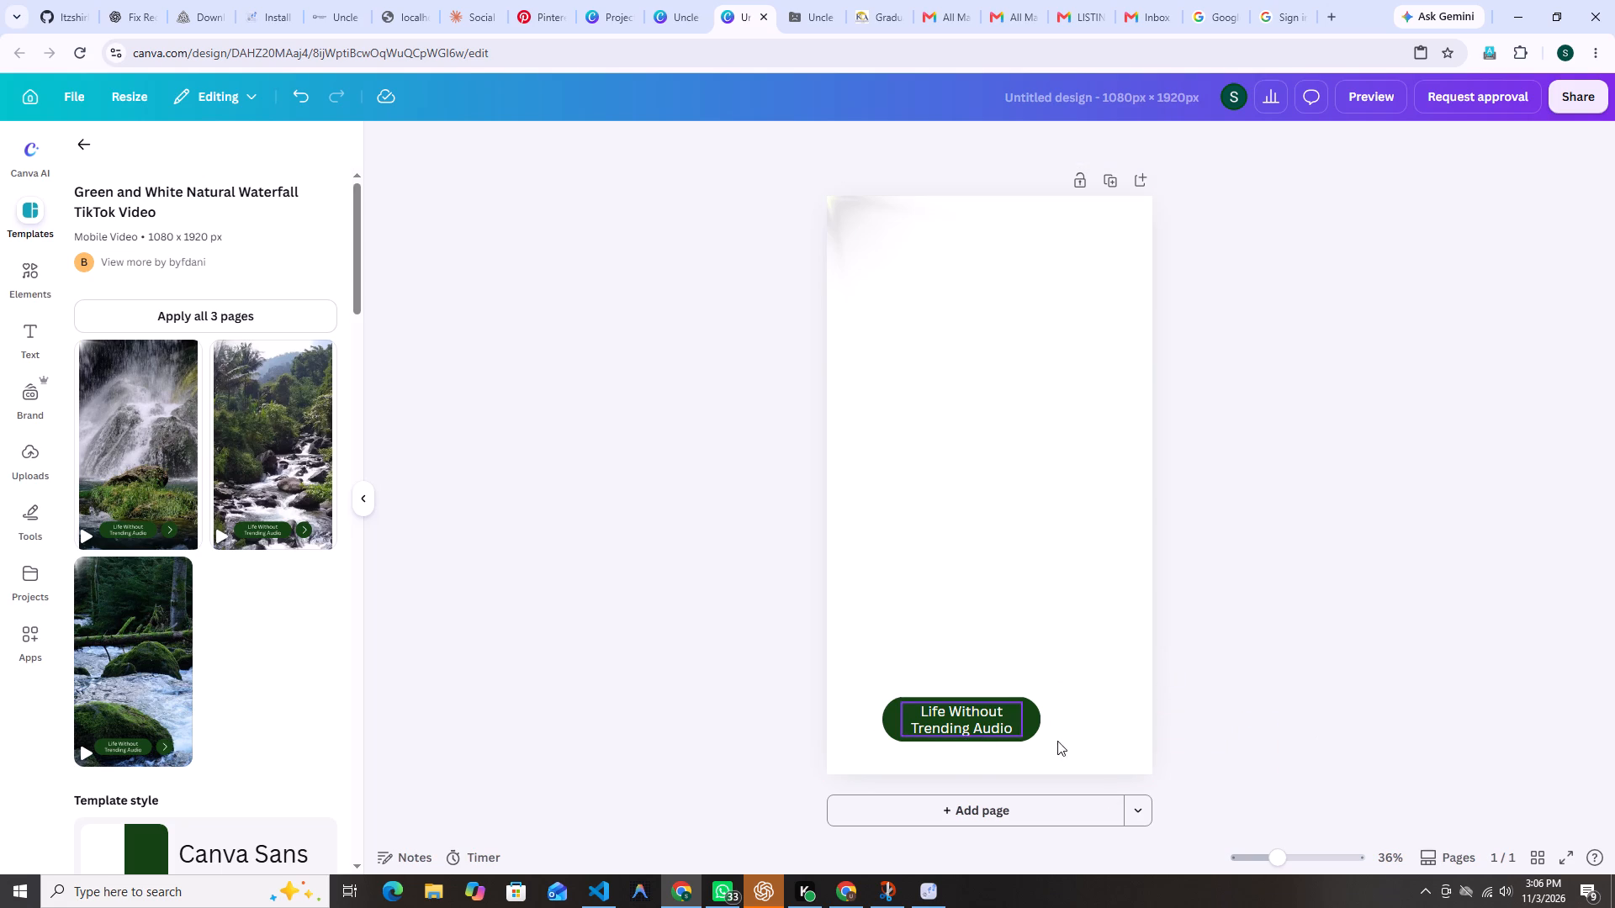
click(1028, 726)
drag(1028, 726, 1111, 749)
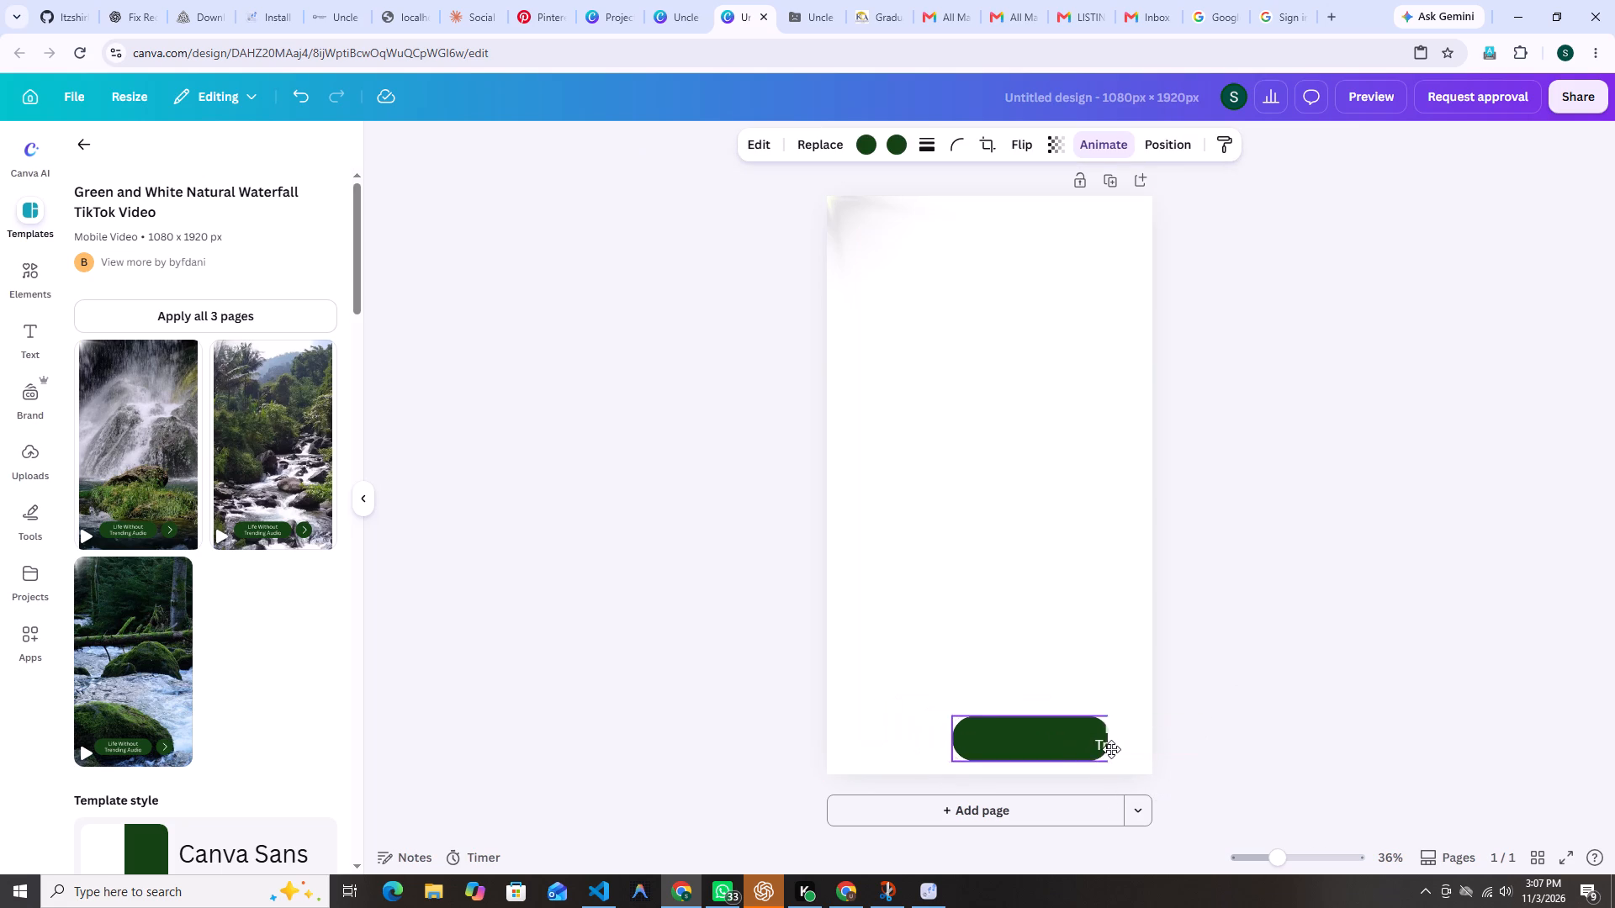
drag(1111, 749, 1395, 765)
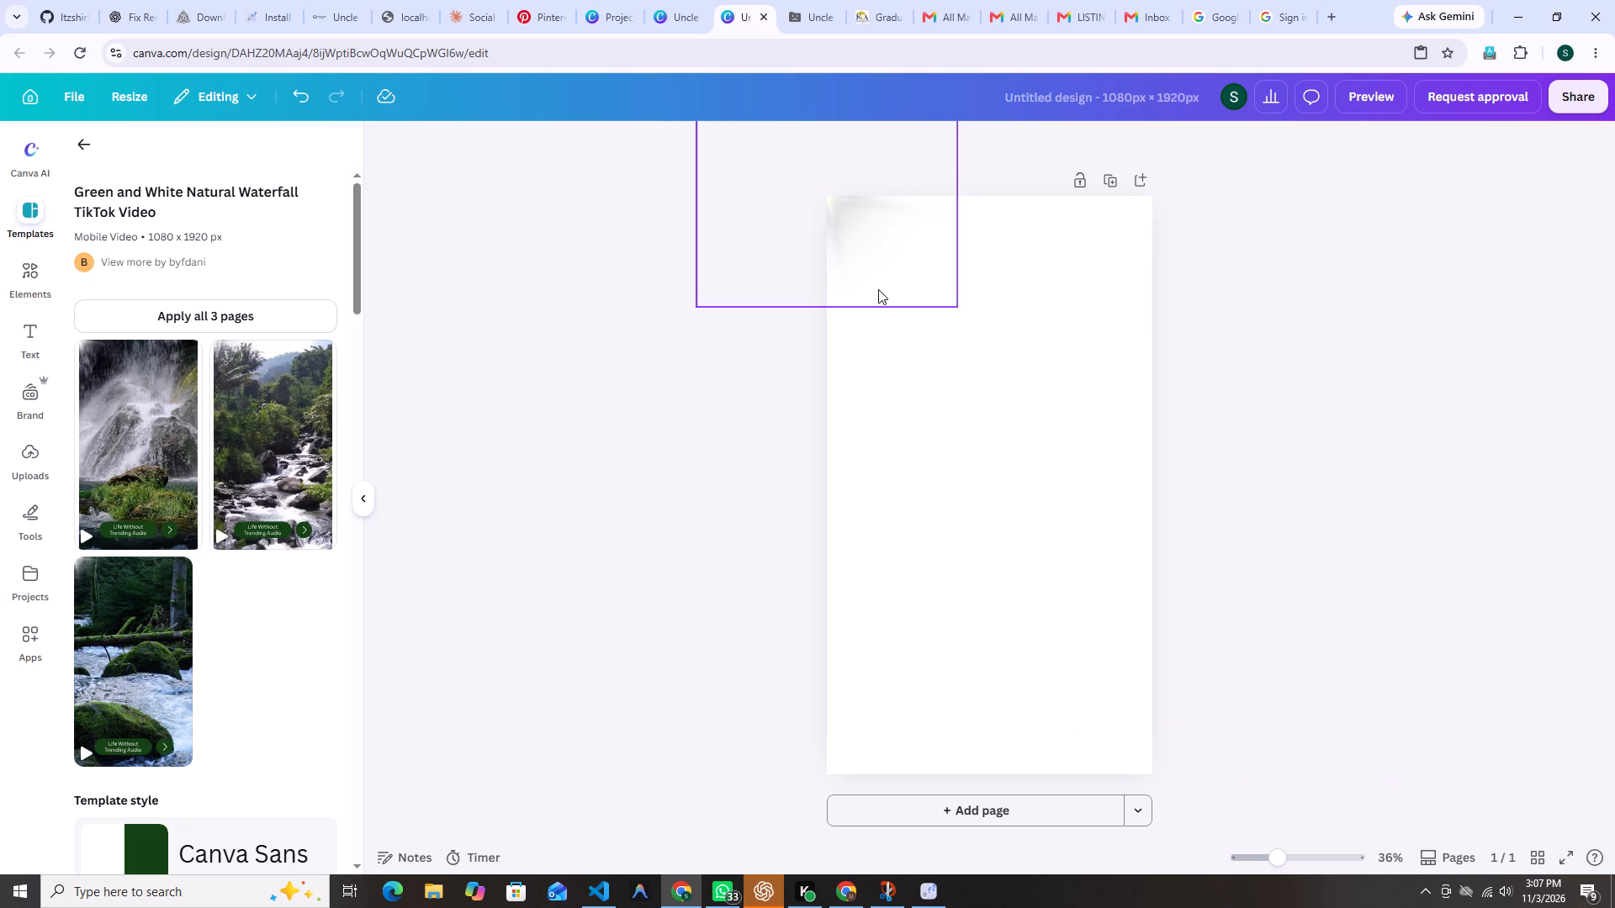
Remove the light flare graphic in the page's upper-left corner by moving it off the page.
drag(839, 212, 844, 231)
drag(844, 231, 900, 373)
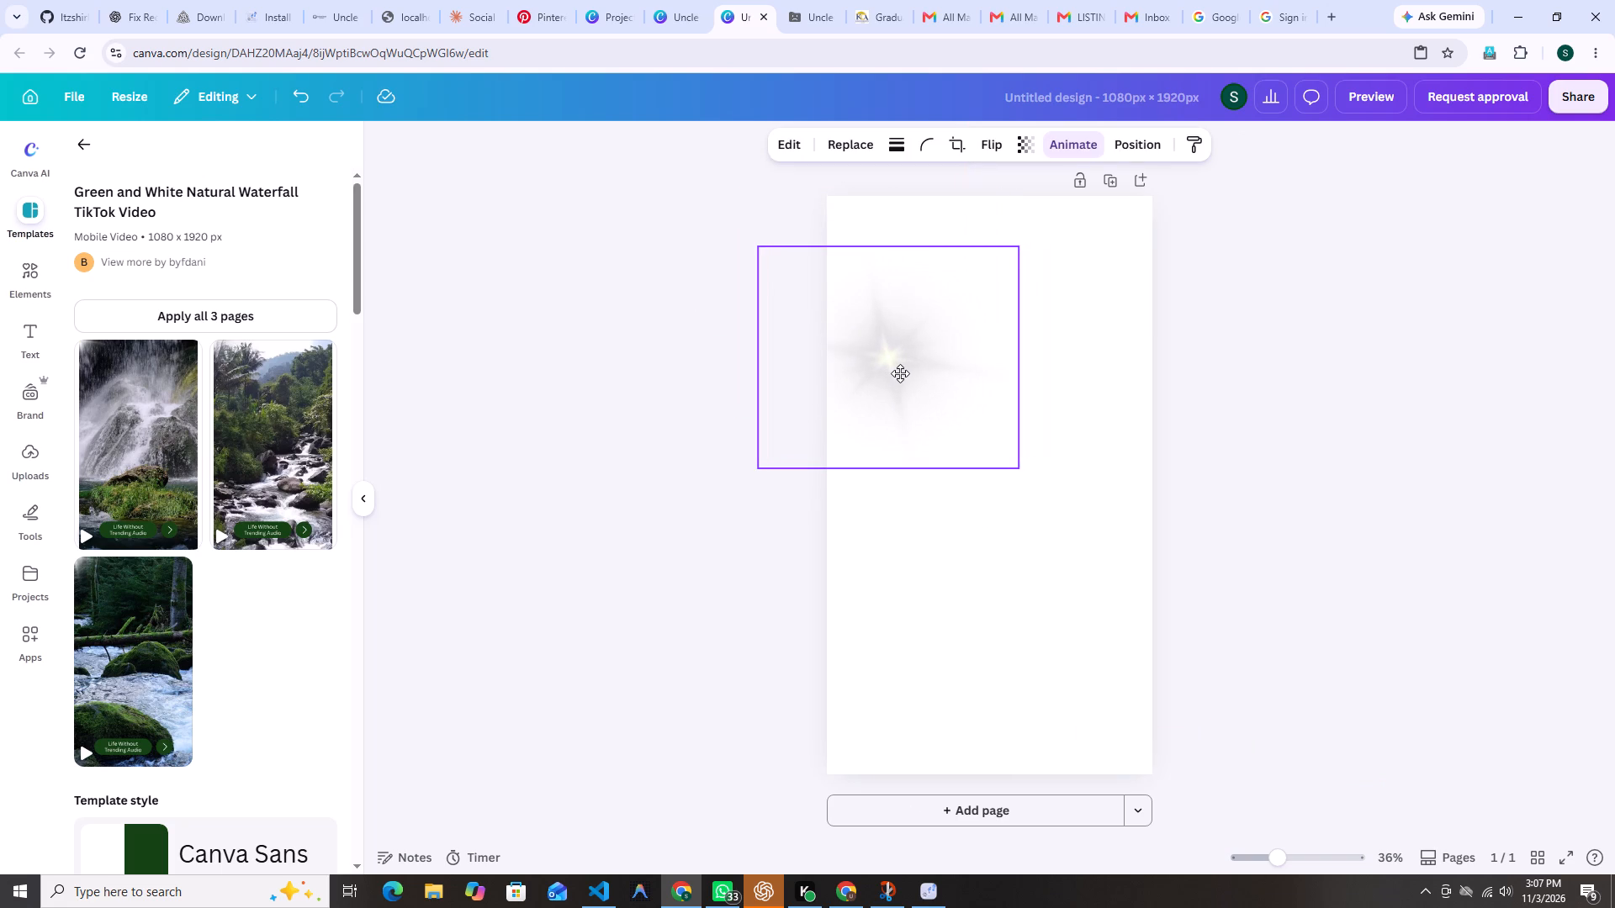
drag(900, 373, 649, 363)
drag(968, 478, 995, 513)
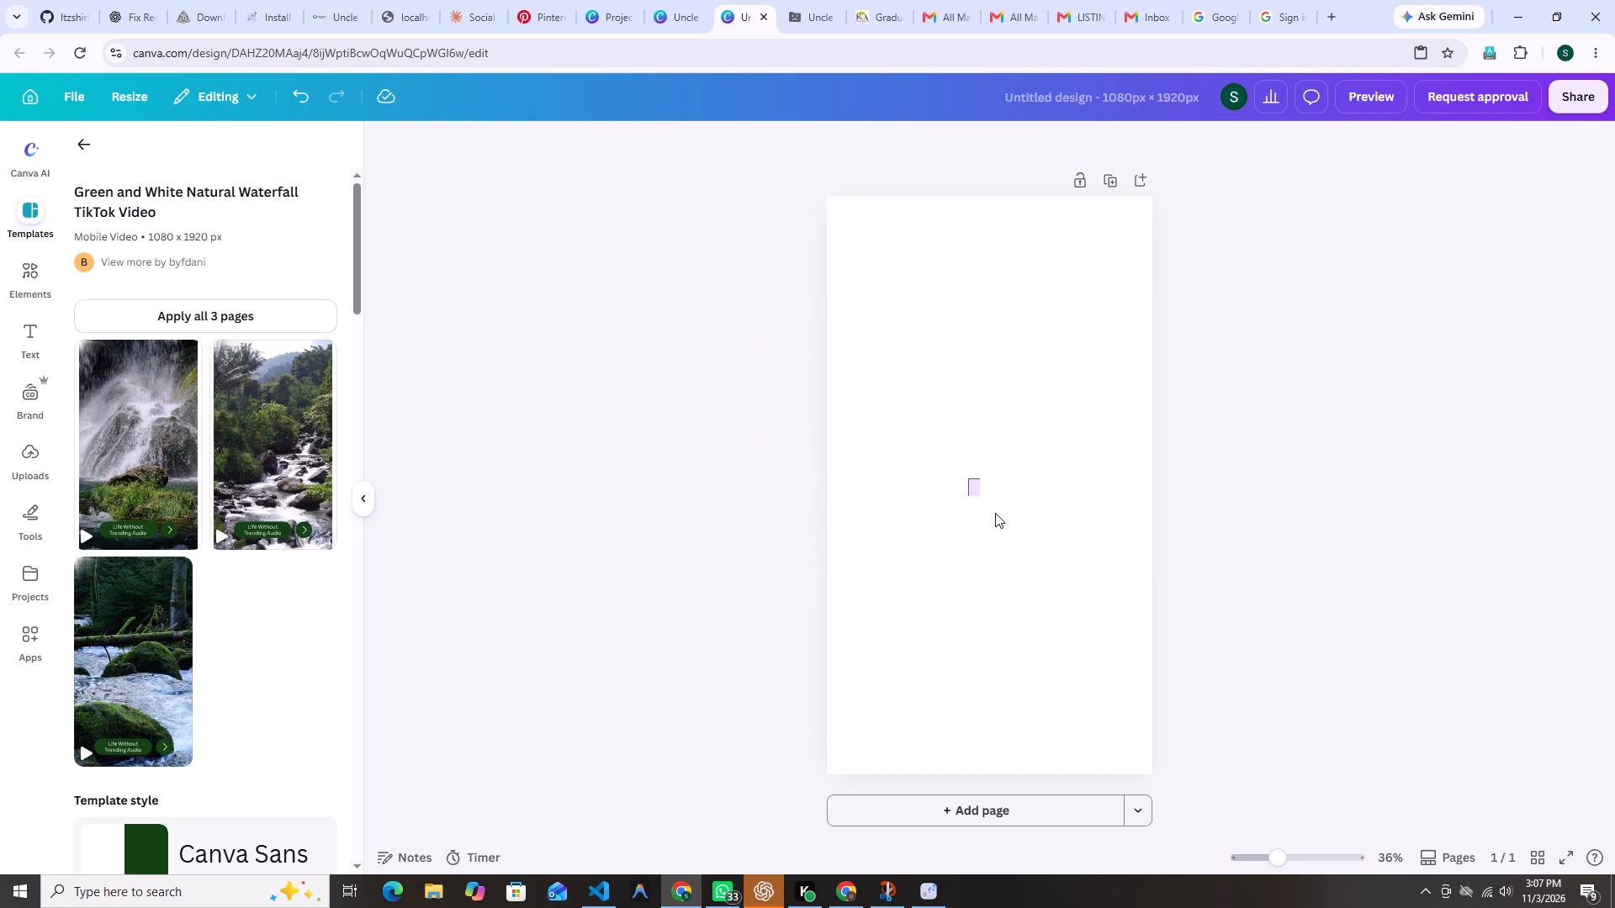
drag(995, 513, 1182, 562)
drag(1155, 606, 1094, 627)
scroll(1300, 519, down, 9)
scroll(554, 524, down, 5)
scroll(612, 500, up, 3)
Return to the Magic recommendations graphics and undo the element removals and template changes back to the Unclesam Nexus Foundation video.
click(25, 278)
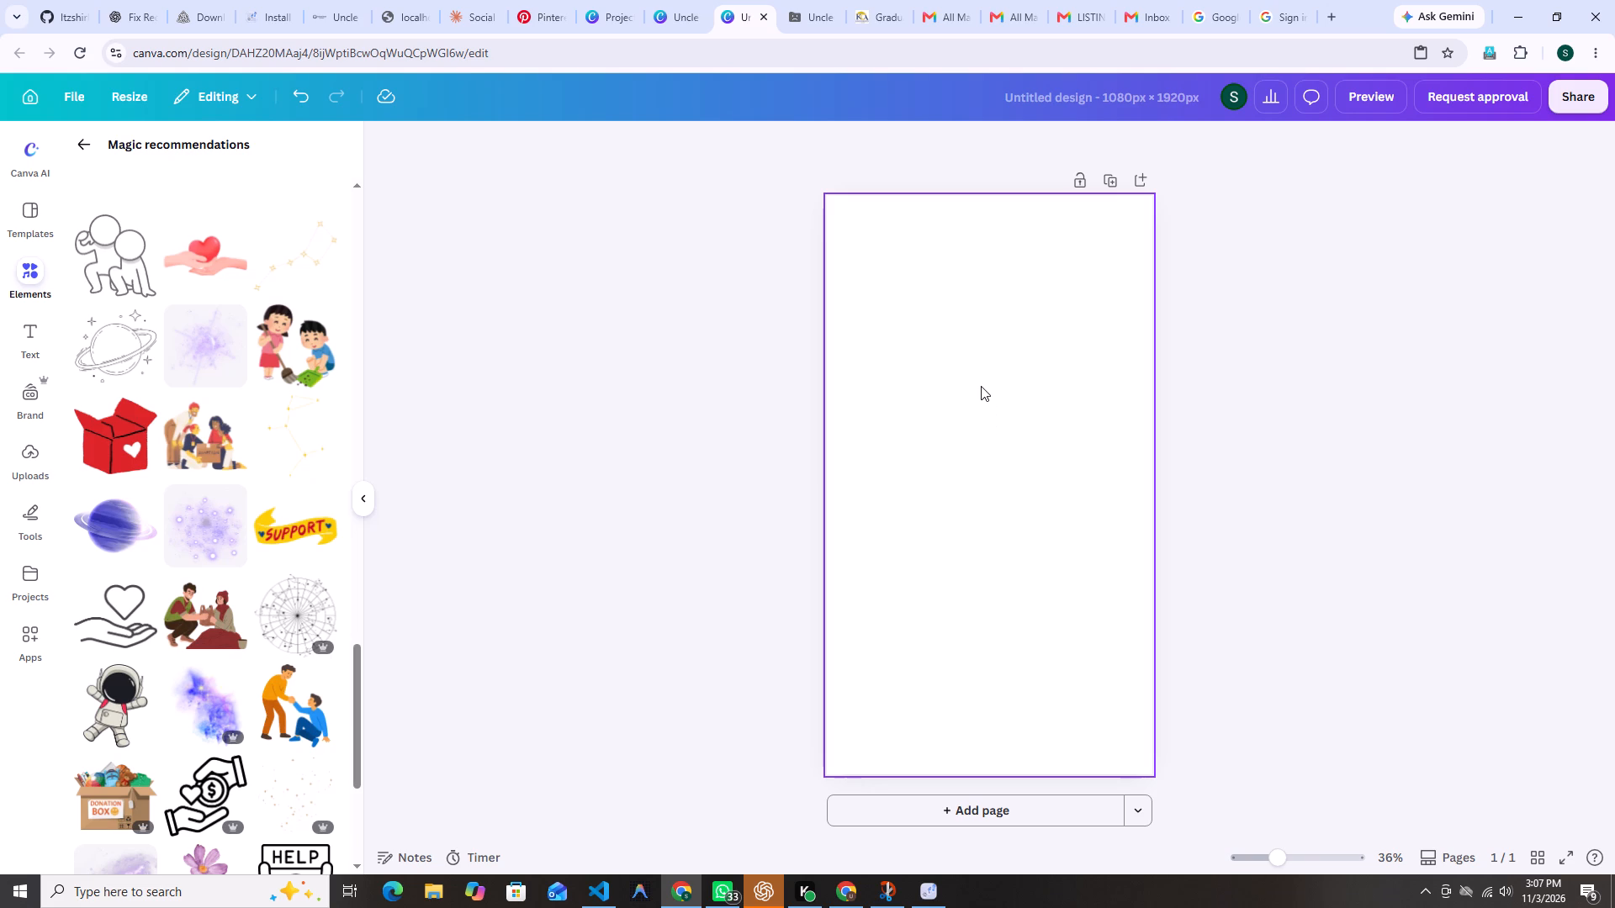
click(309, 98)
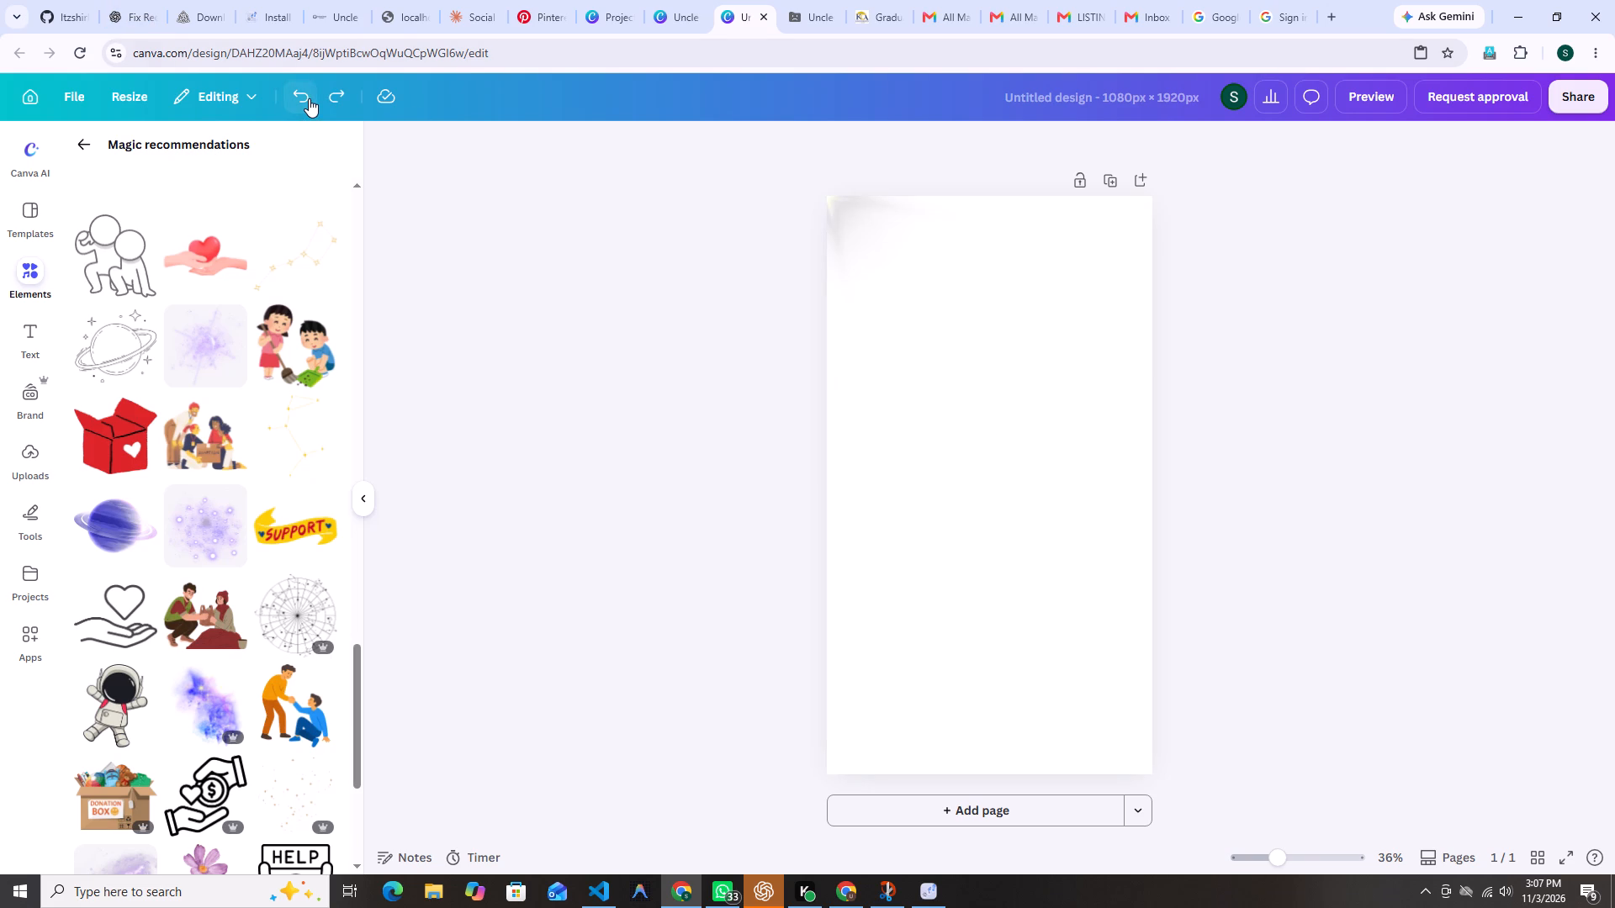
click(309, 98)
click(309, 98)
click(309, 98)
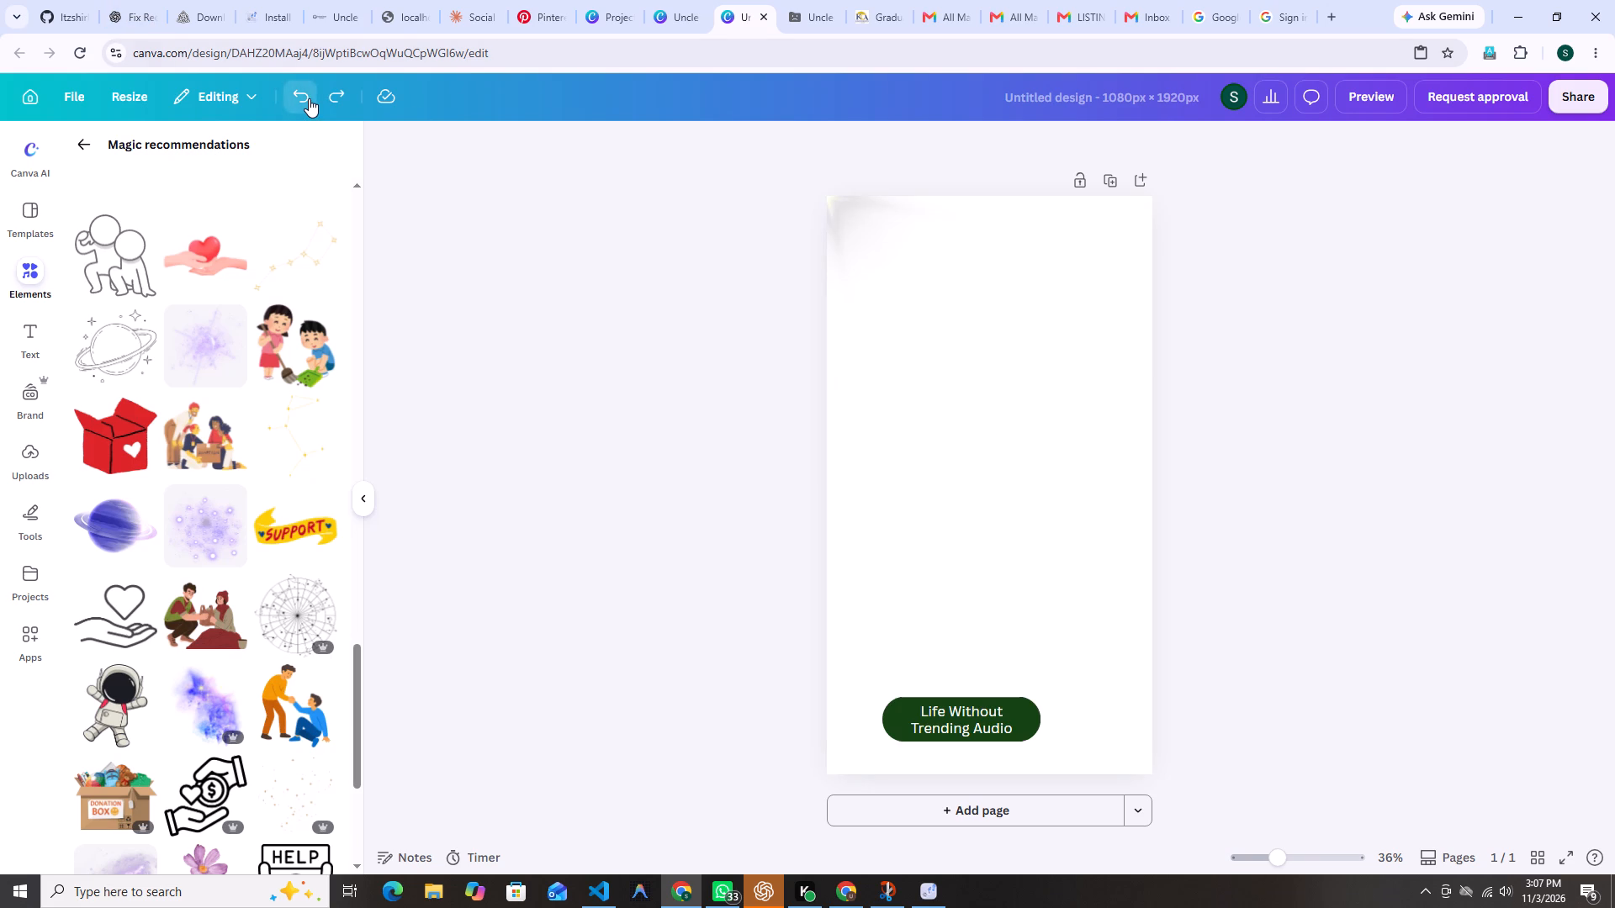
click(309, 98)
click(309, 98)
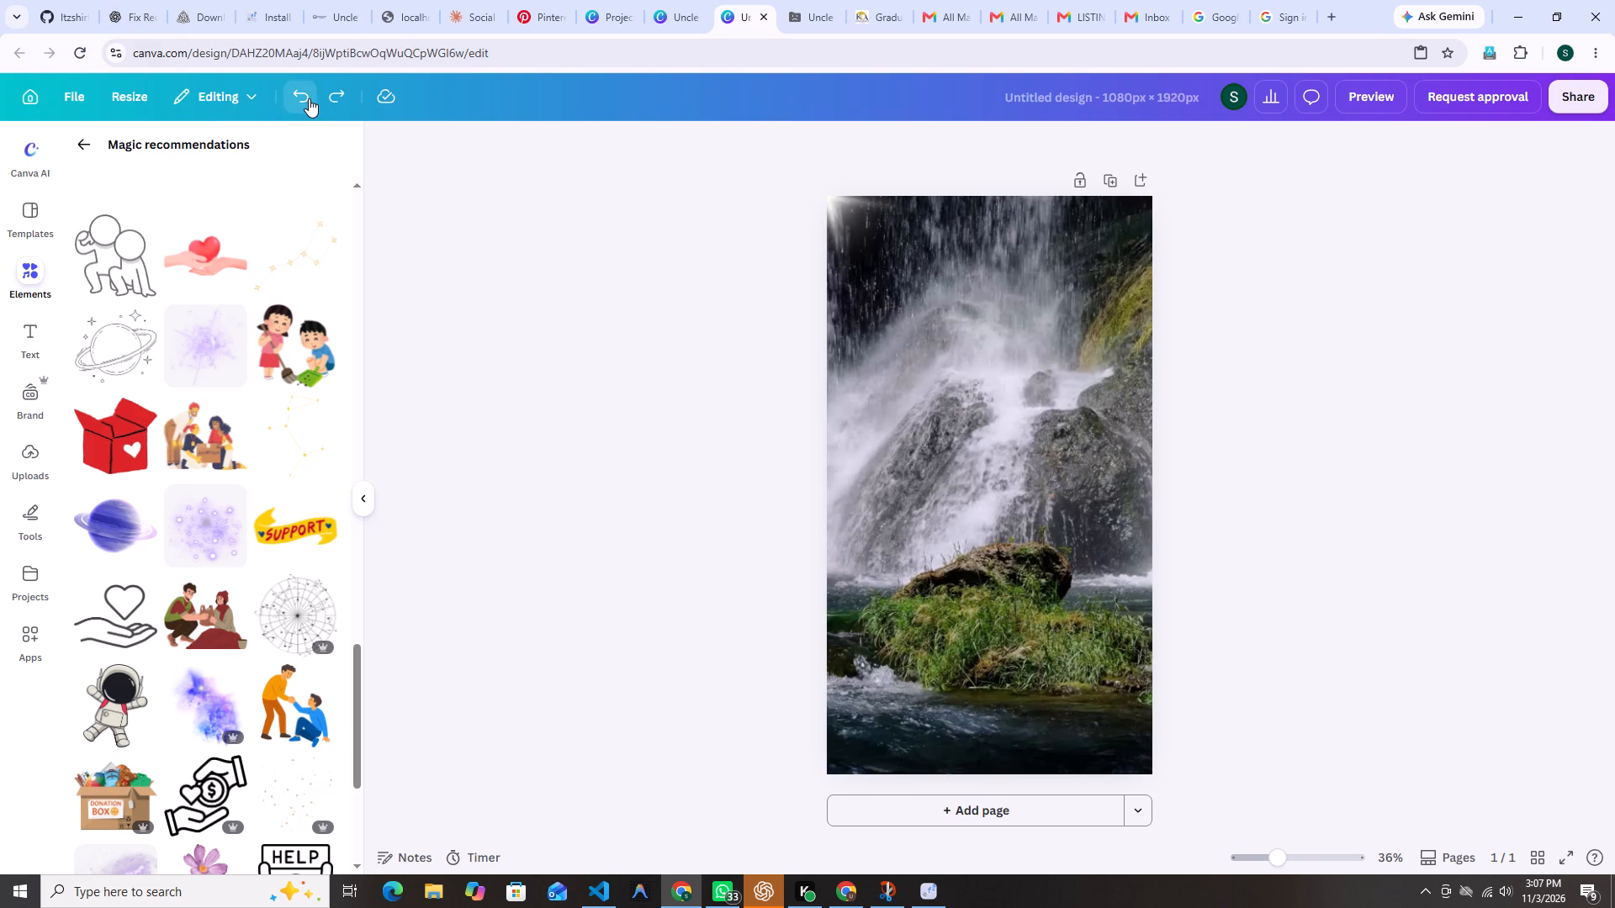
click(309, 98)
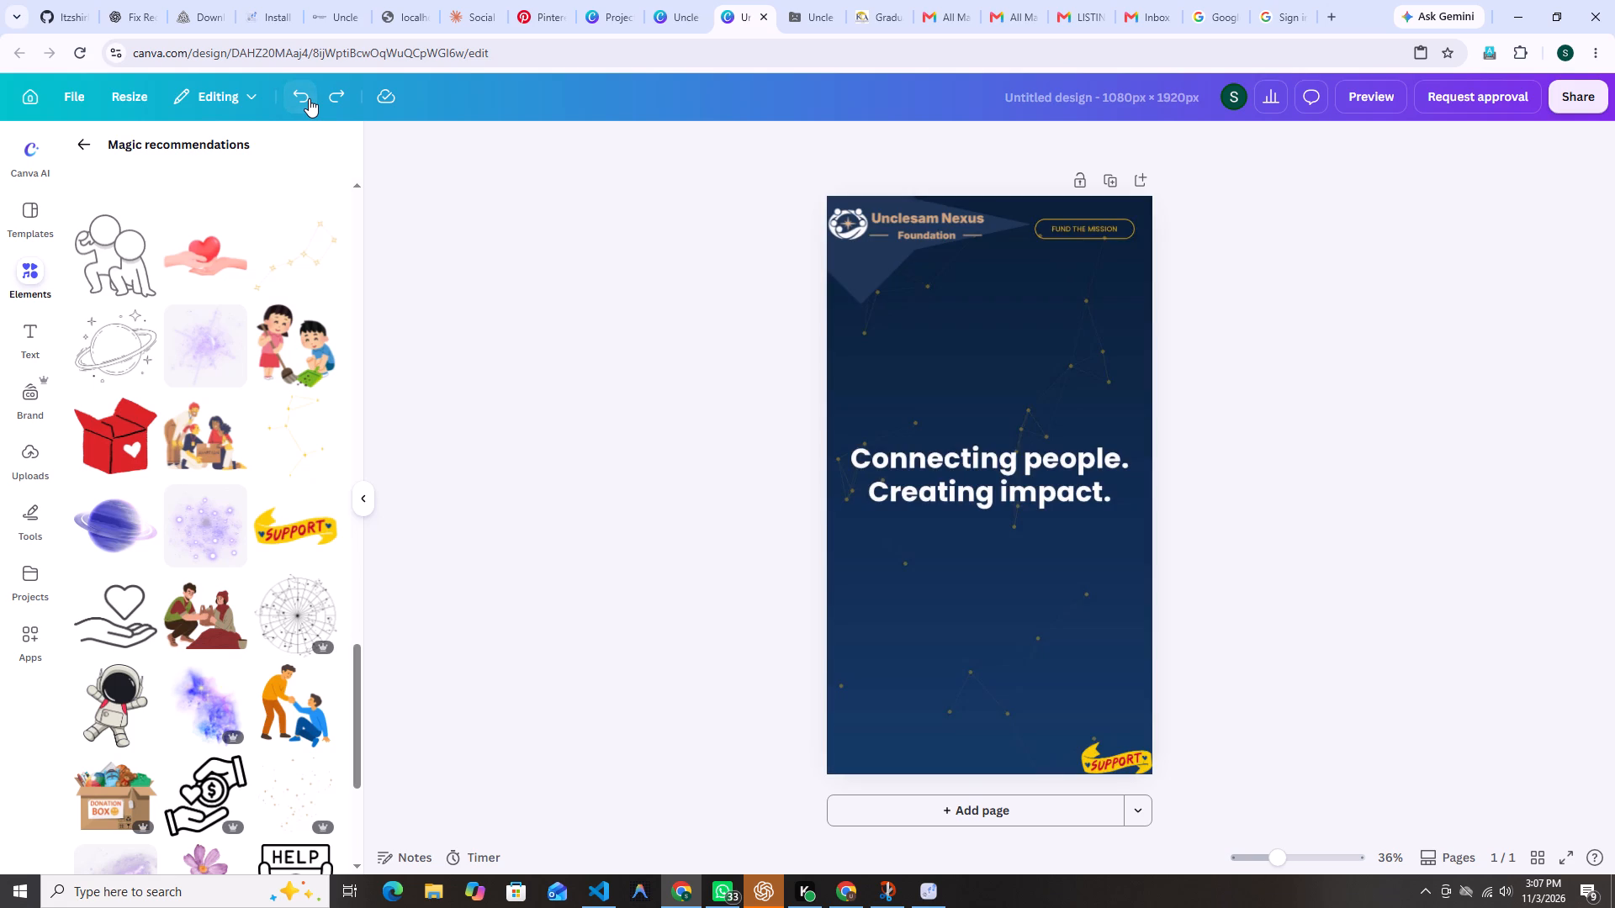
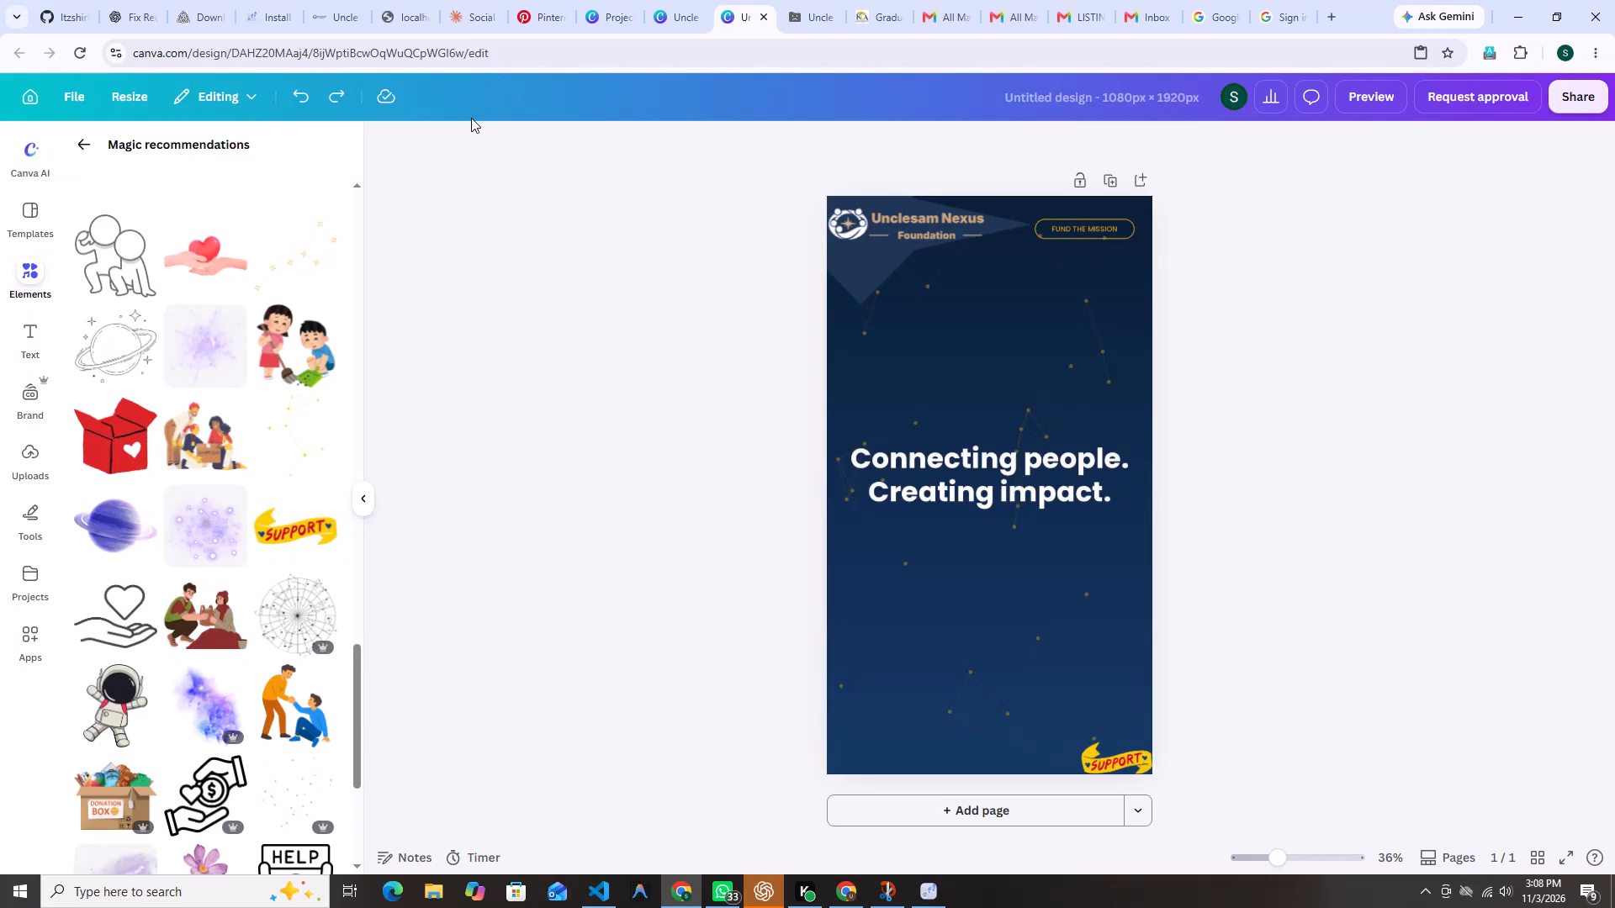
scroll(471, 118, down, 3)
Close the crashed Canva design's browser tab, located between the untitled design and the graduation page.
click(827, 24)
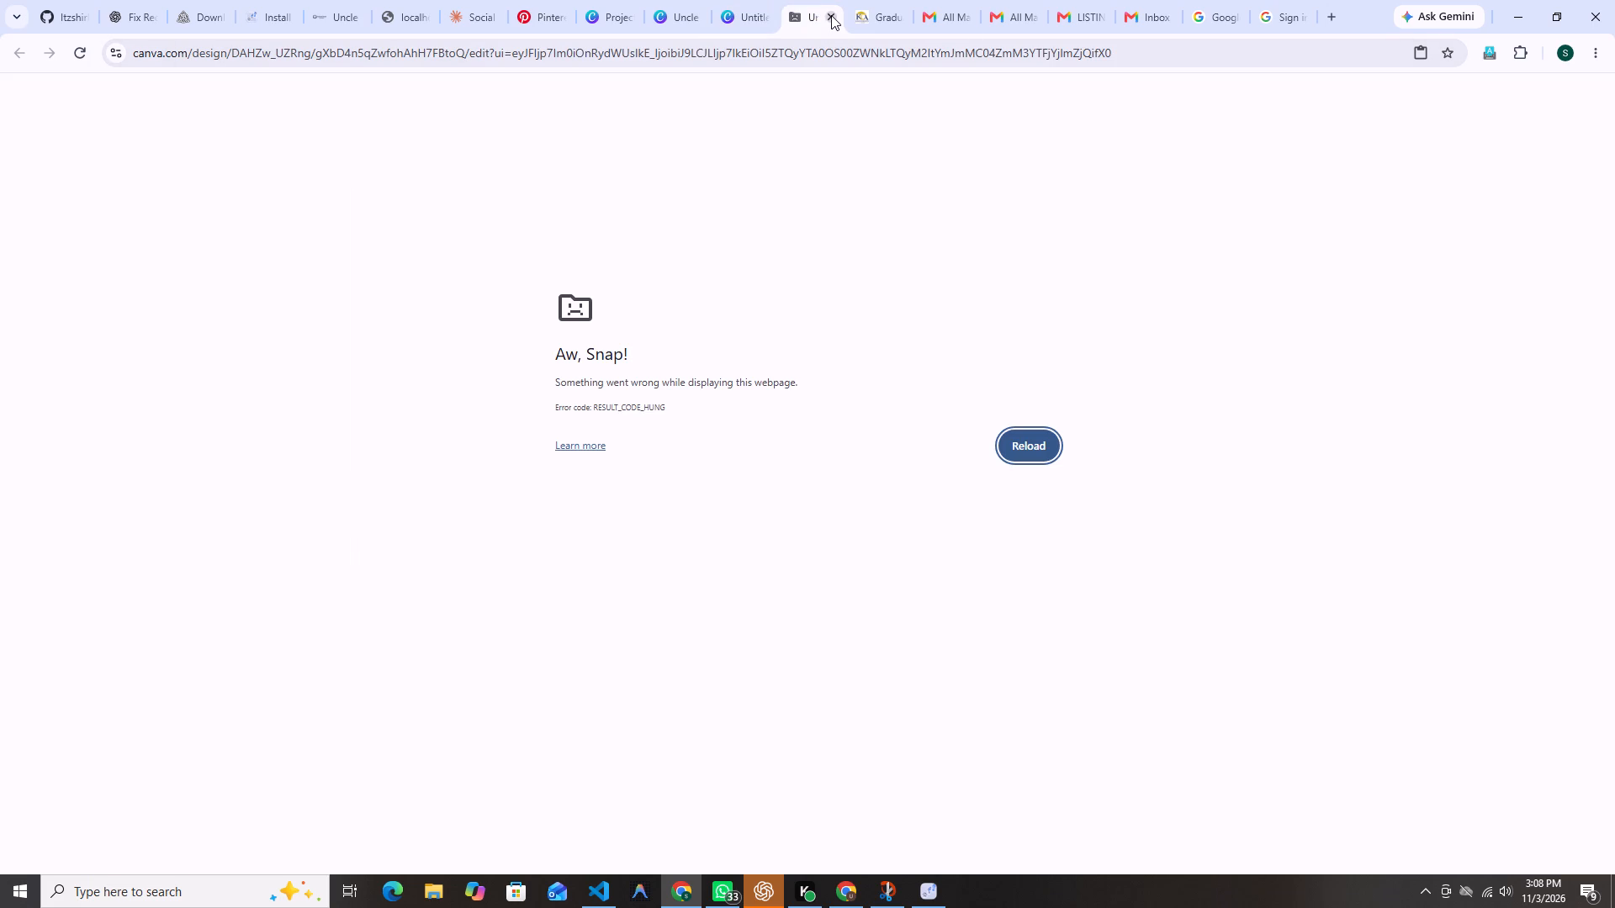
click(831, 15)
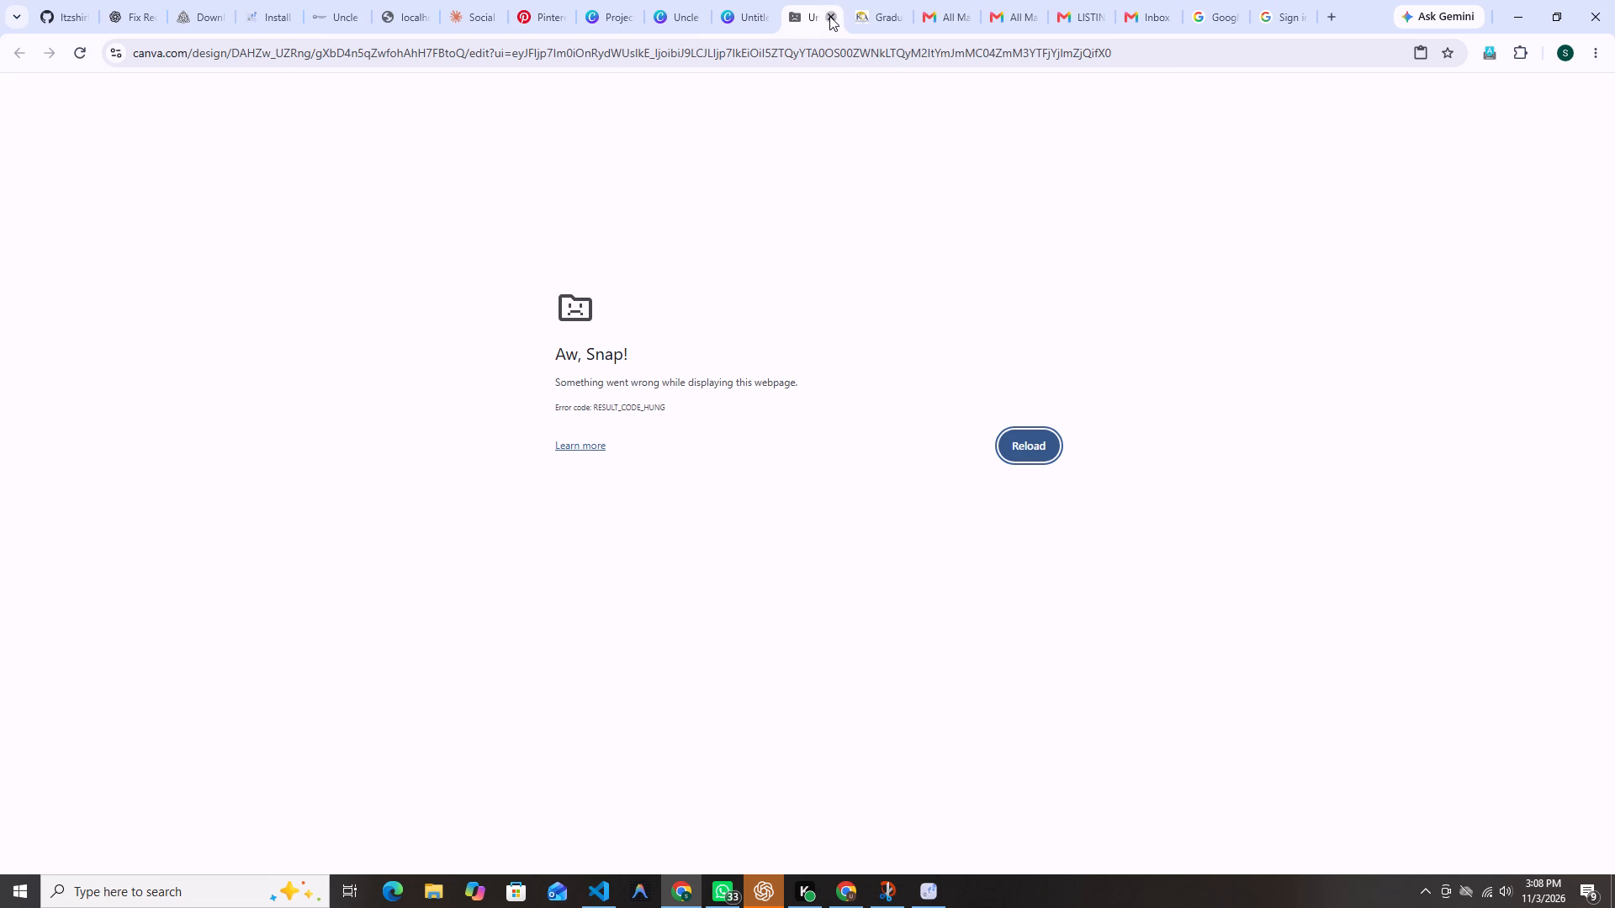
click(829, 16)
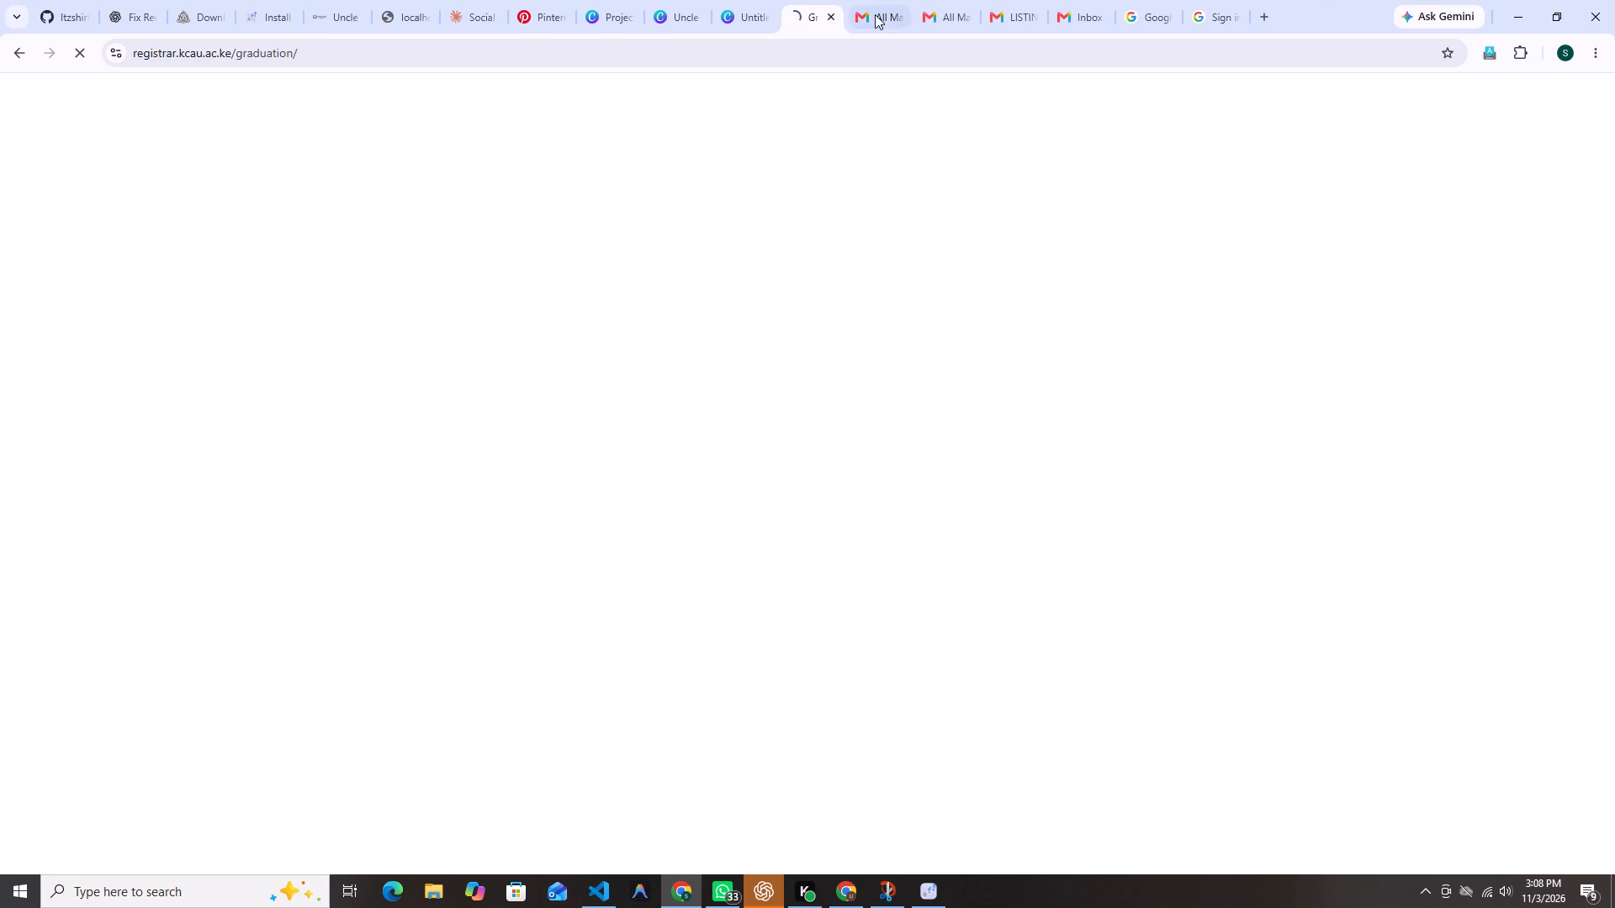